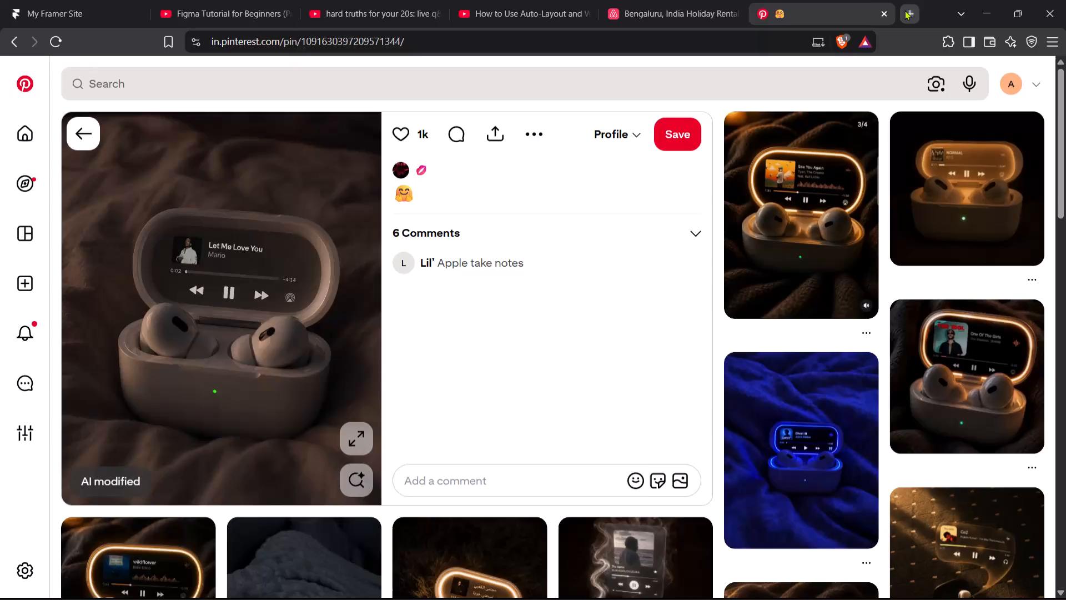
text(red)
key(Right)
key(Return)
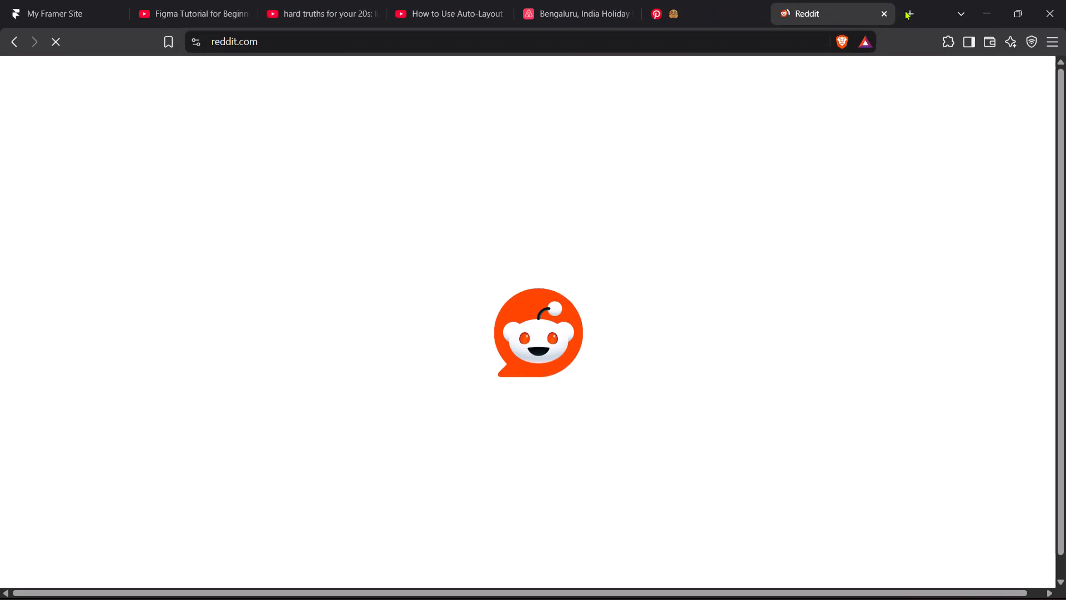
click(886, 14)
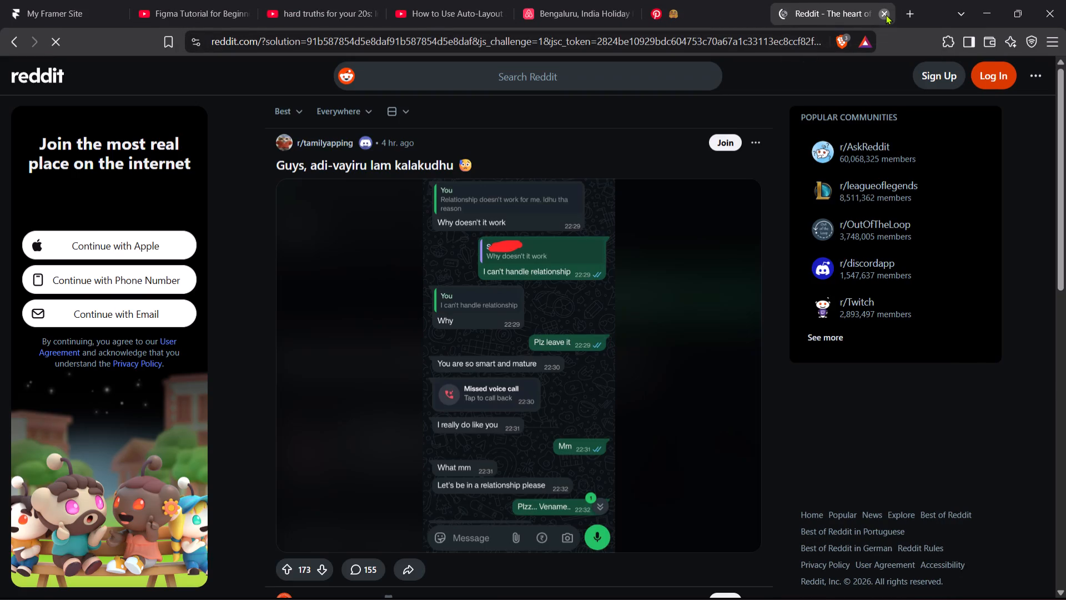
Switch to the untitled Figma design and crop the earbuds case image's top and bottom to a height of about 551.
key(alt+Tab)
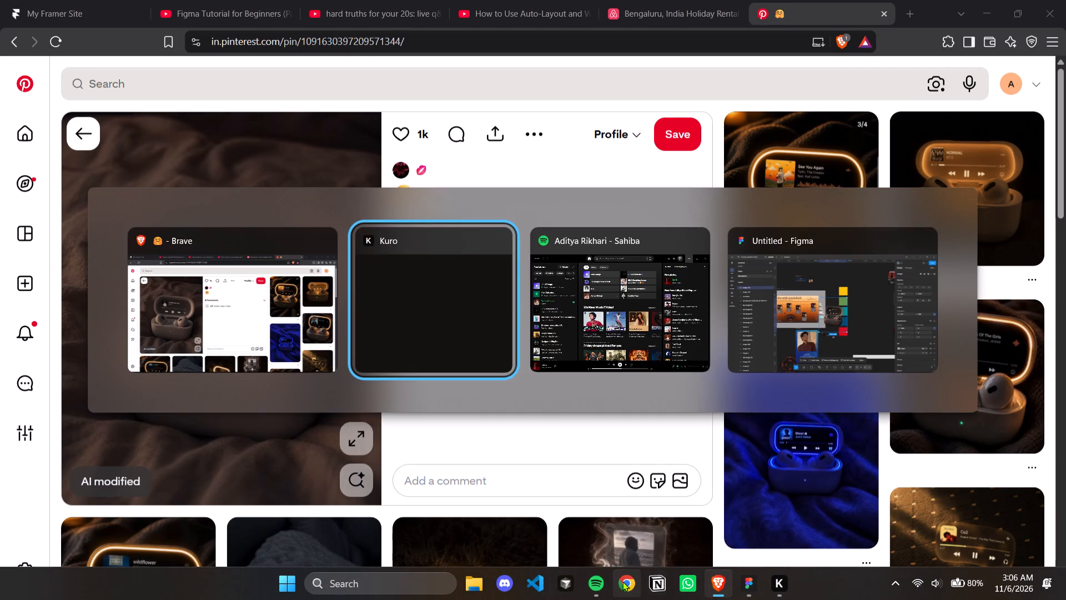
key(alt+Tab)
key(alt+Tab)
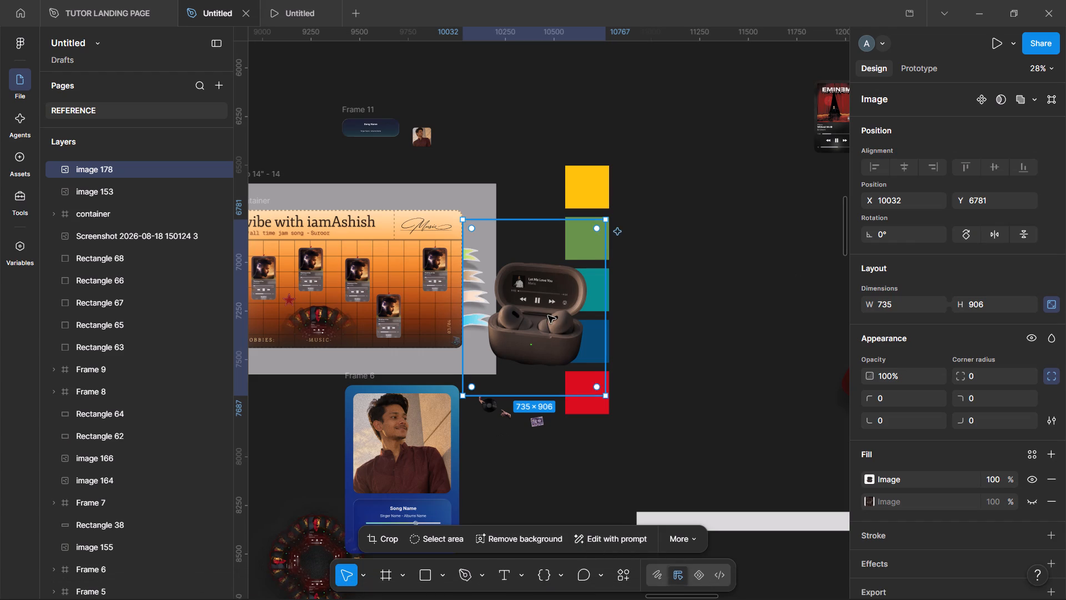
click(548, 316)
key(Return)
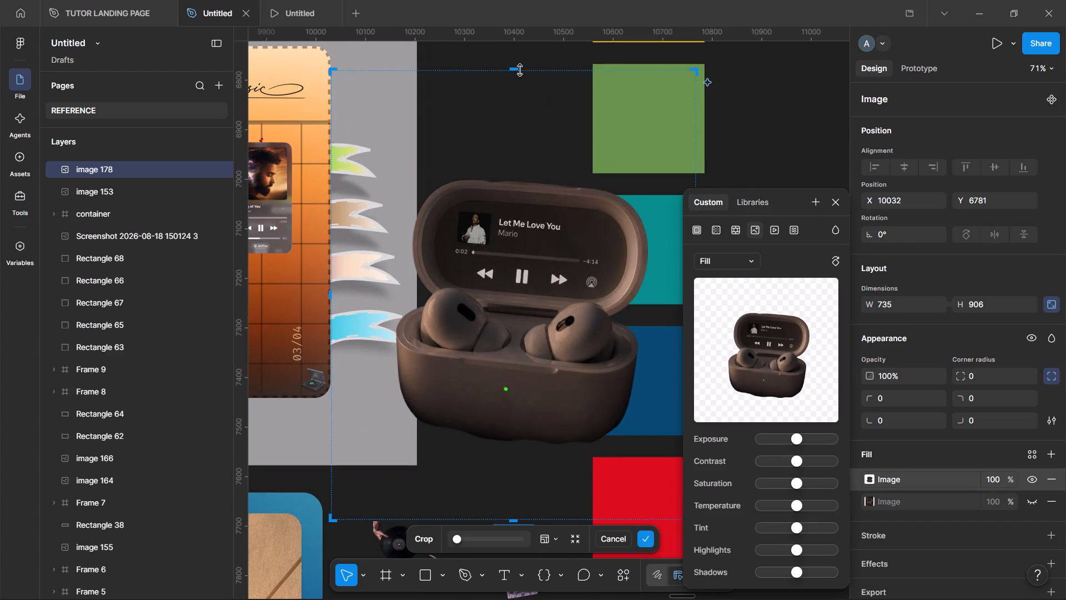
drag(518, 69, 547, 171)
scroll(547, 171, down, 1)
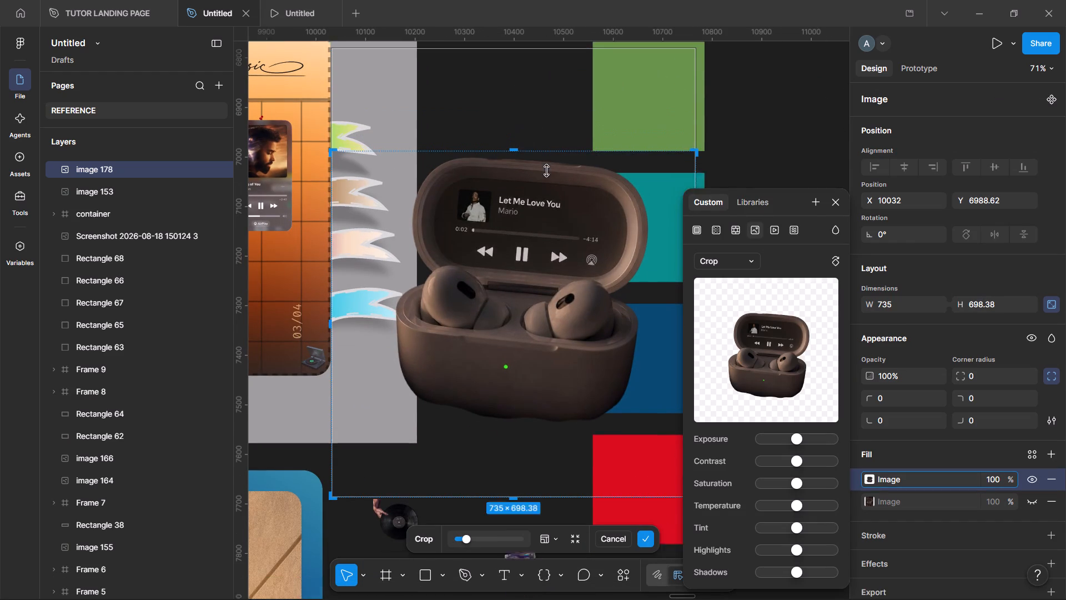
scroll(547, 171, down, 1)
drag(515, 388, 554, 325)
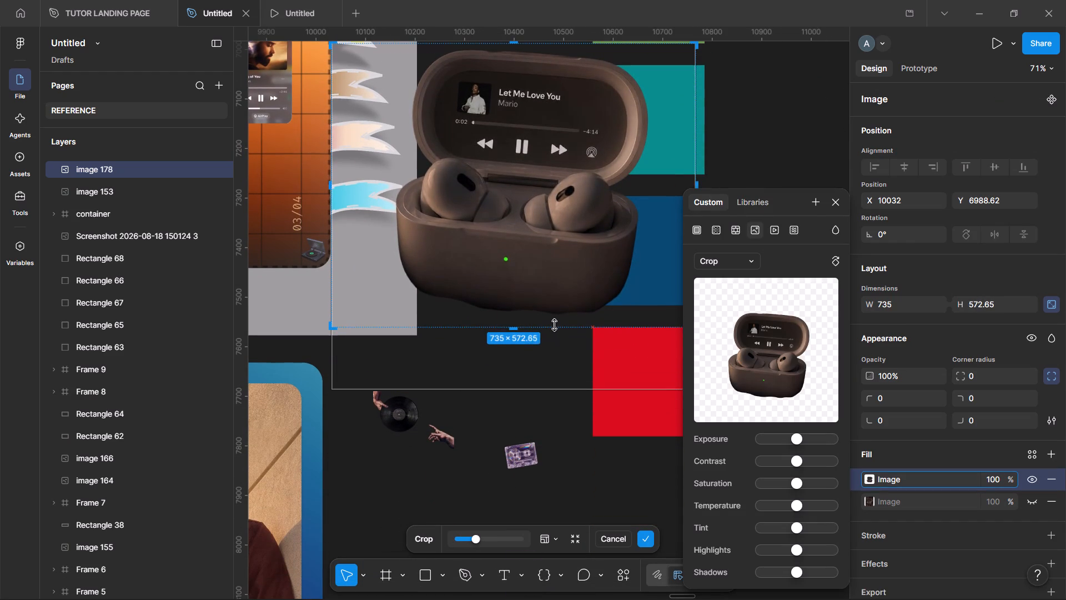
drag(554, 325, 570, 316)
scroll(570, 316, left, 1)
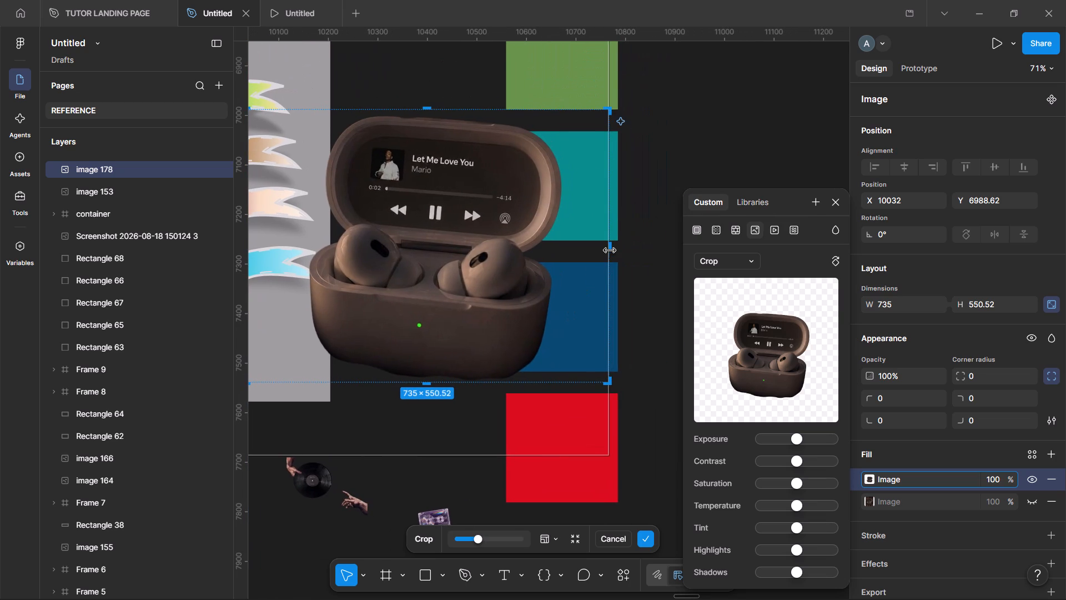
Crop the earbuds image's empty side areas so its frame is about 531 × 551.
drag(610, 251, 567, 263)
scroll(567, 263, right, 2)
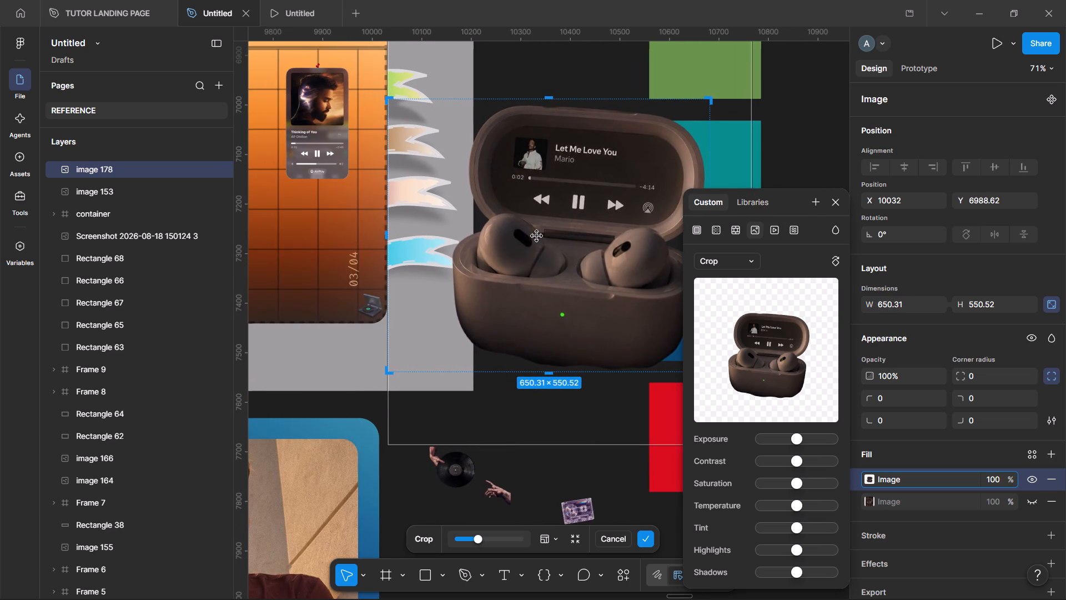
drag(390, 232, 431, 232)
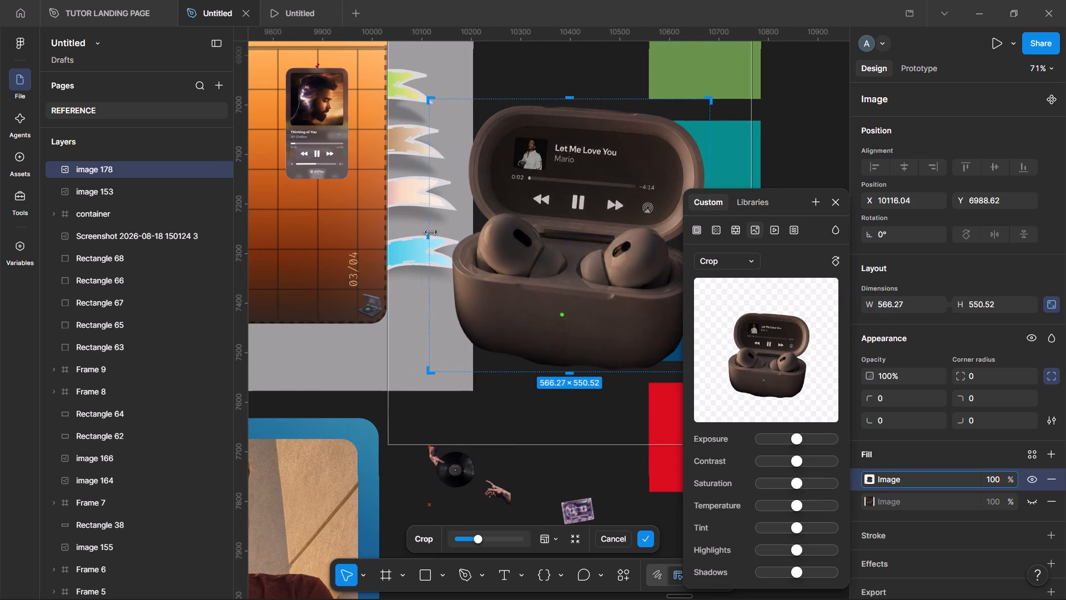
drag(431, 232, 447, 229)
key(Return)
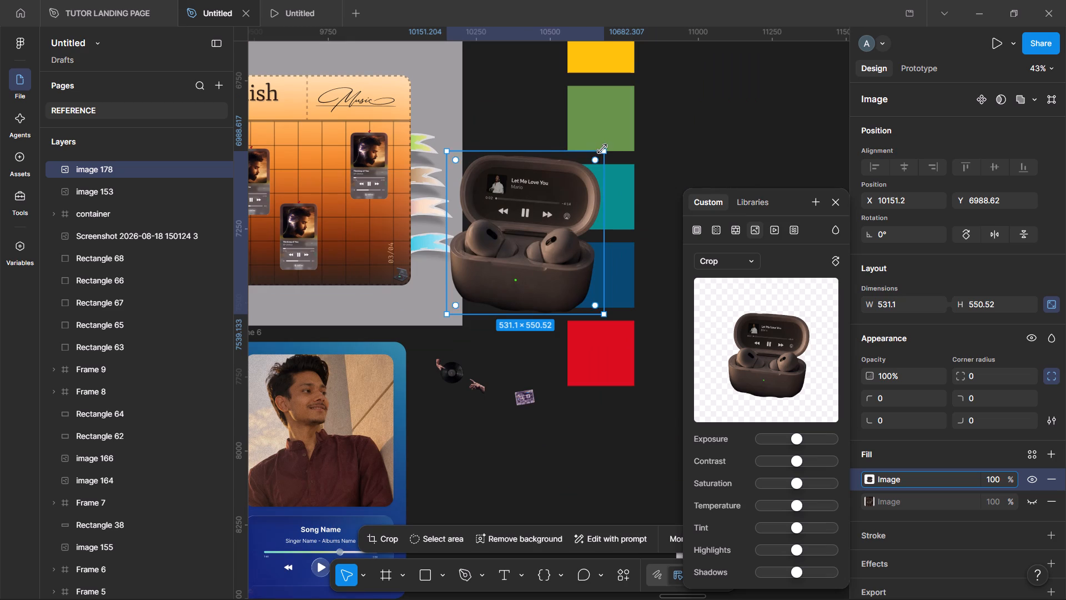
Scale the earbuds image down to about 155 × 161 and move it onto the music card, beside the lower player card.
drag(602, 149, 492, 268)
scroll(492, 268, right, 1)
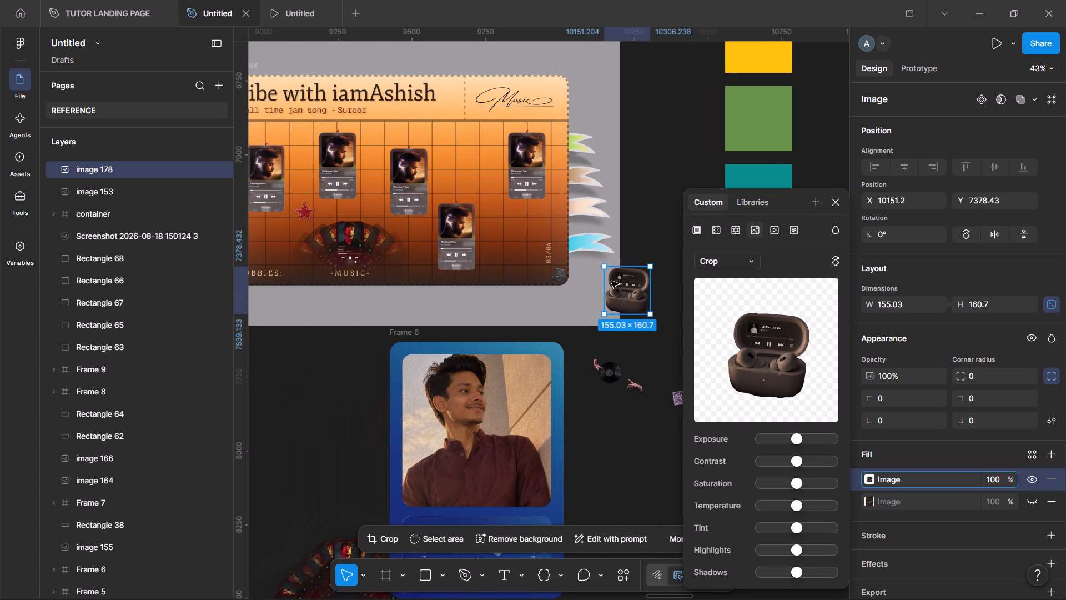
drag(619, 282, 501, 213)
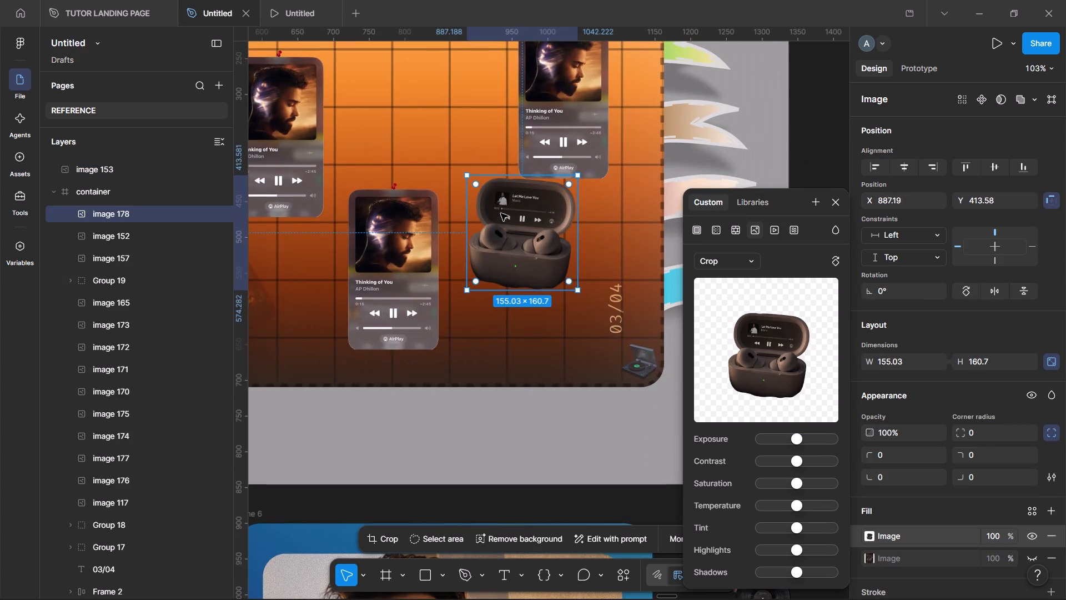
Raise the earbuds image's exposure slightly and set its contrast and saturation to maximum.
drag(796, 438, 815, 447)
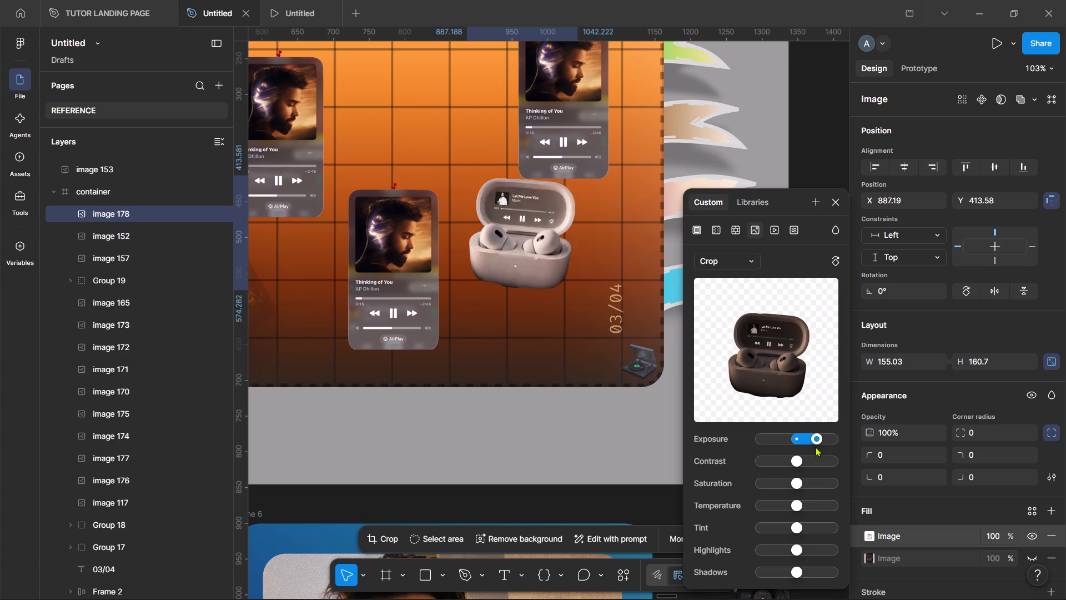
drag(815, 447, 804, 451)
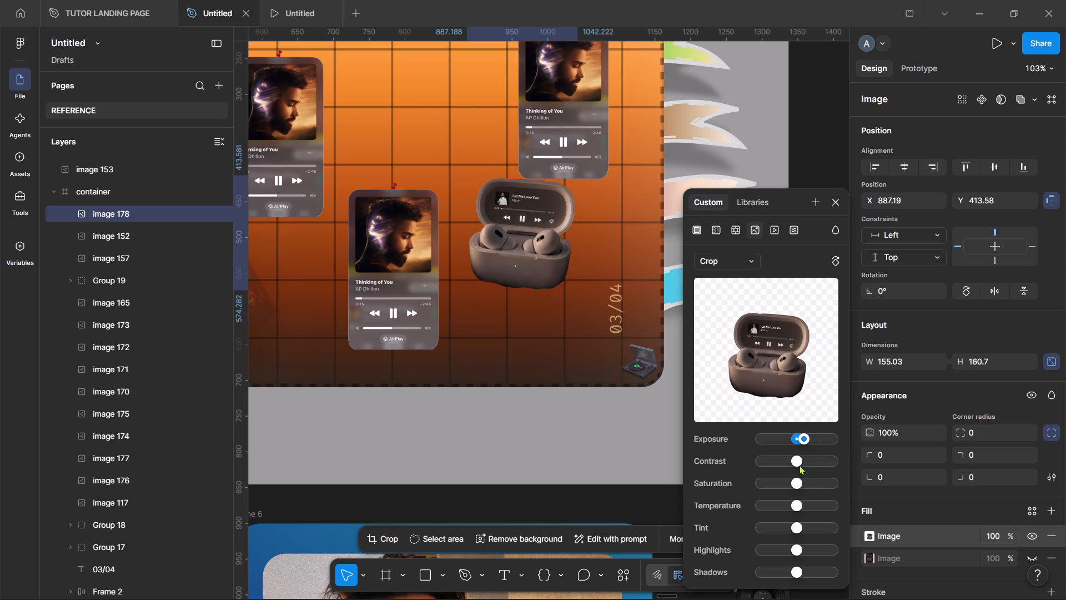
drag(796, 462, 726, 470)
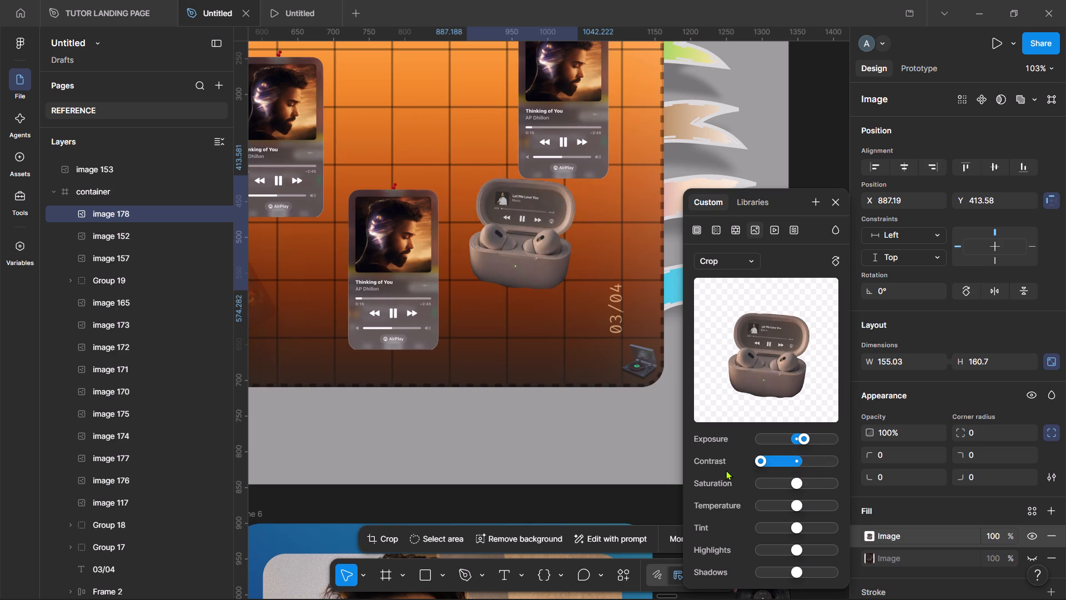
drag(726, 470, 870, 472)
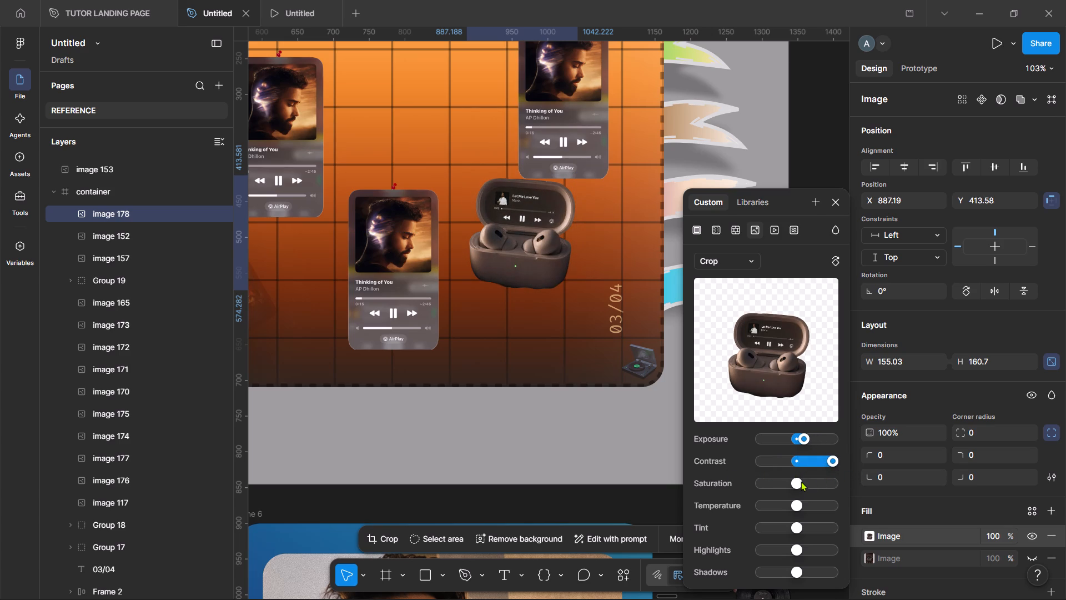
drag(801, 481, 715, 481)
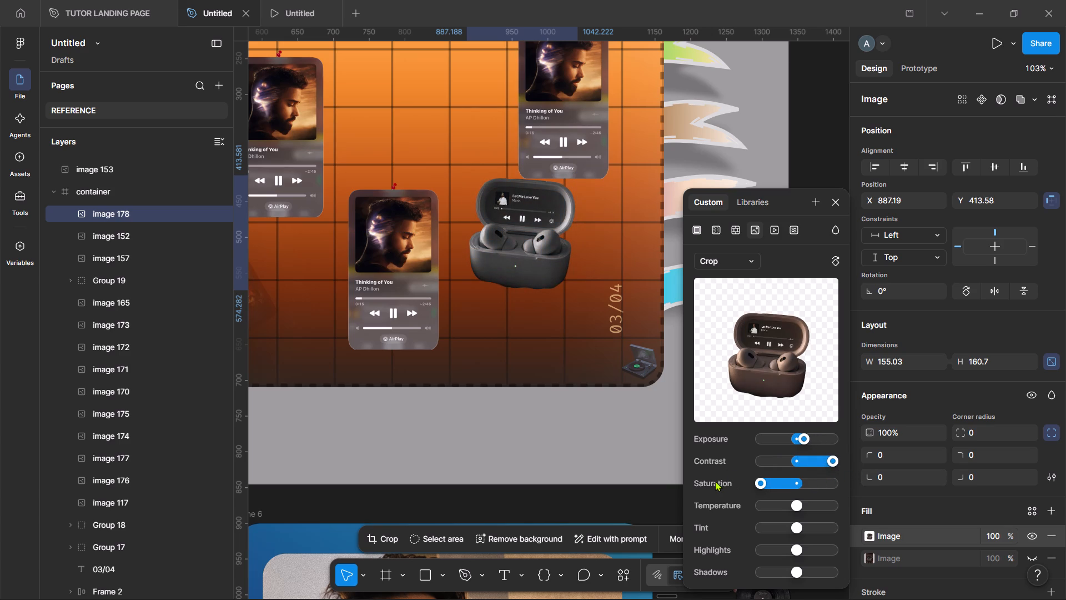
drag(715, 481, 861, 478)
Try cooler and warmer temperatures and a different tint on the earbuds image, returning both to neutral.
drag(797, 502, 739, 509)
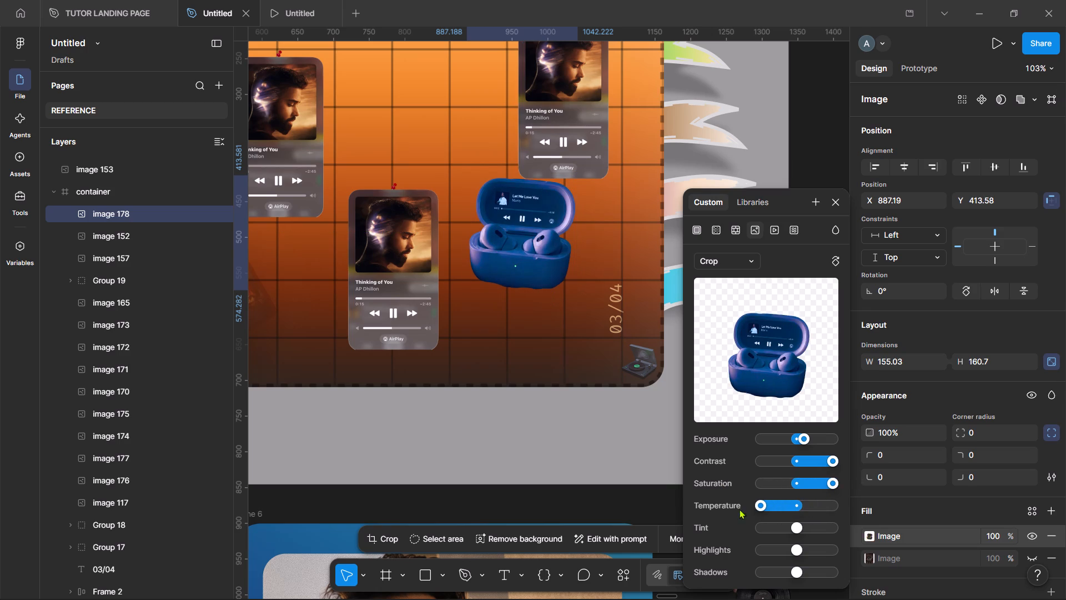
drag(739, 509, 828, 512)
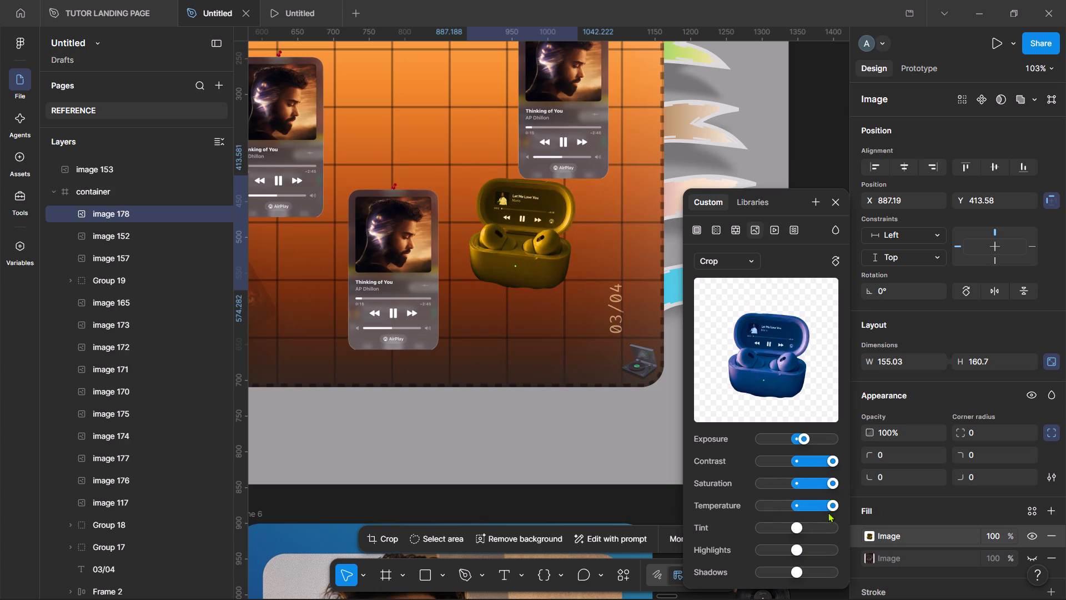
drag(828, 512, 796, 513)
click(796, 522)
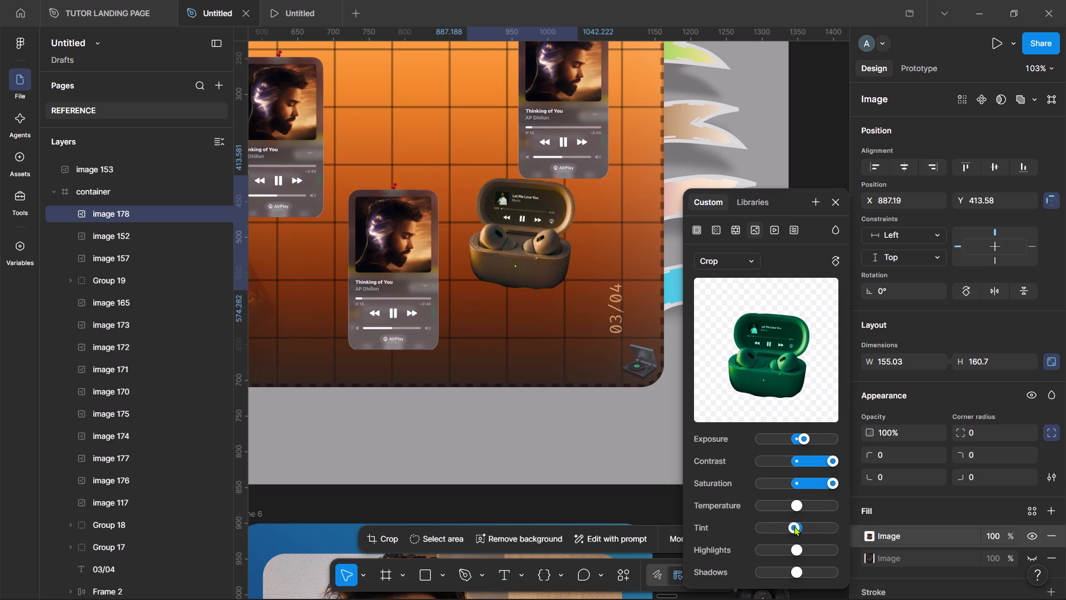
Set the earbuds image's highlights and shadows to minimum.
drag(793, 553, 771, 556)
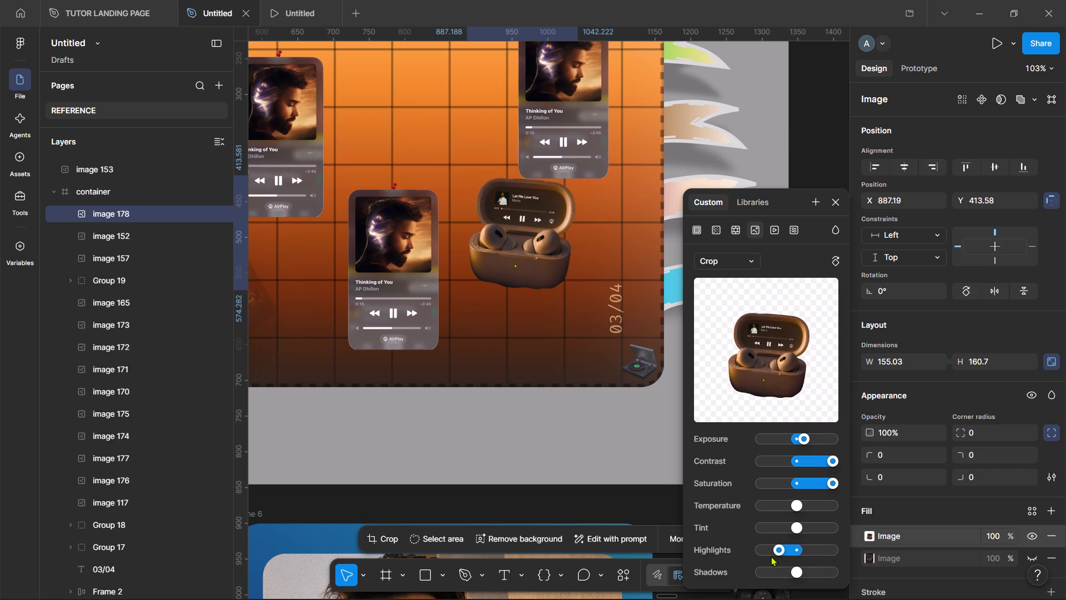
drag(771, 556, 732, 547)
drag(796, 569, 734, 570)
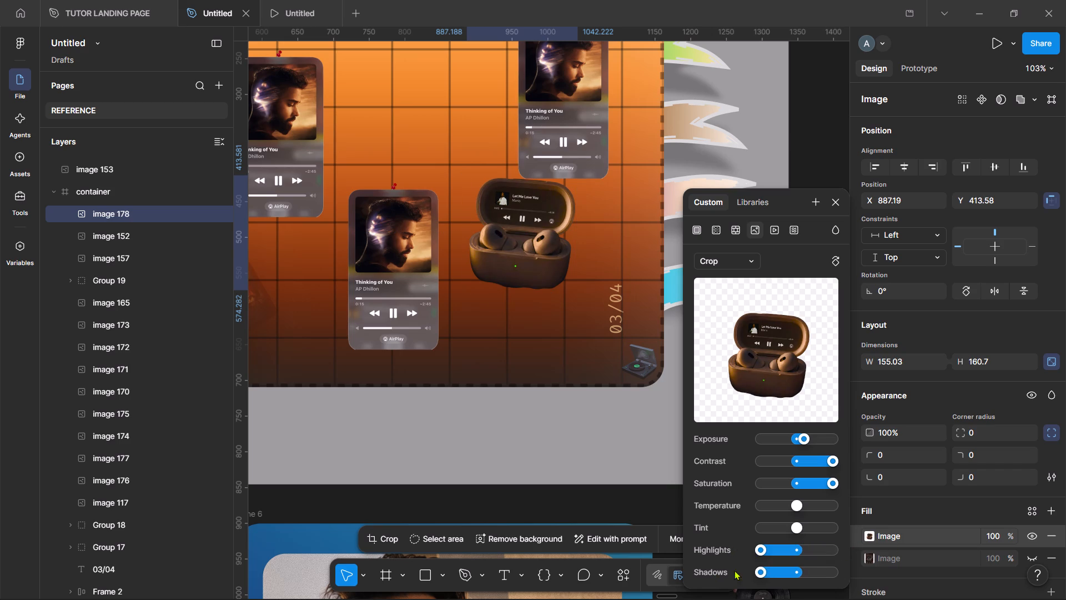
drag(734, 570, 722, 572)
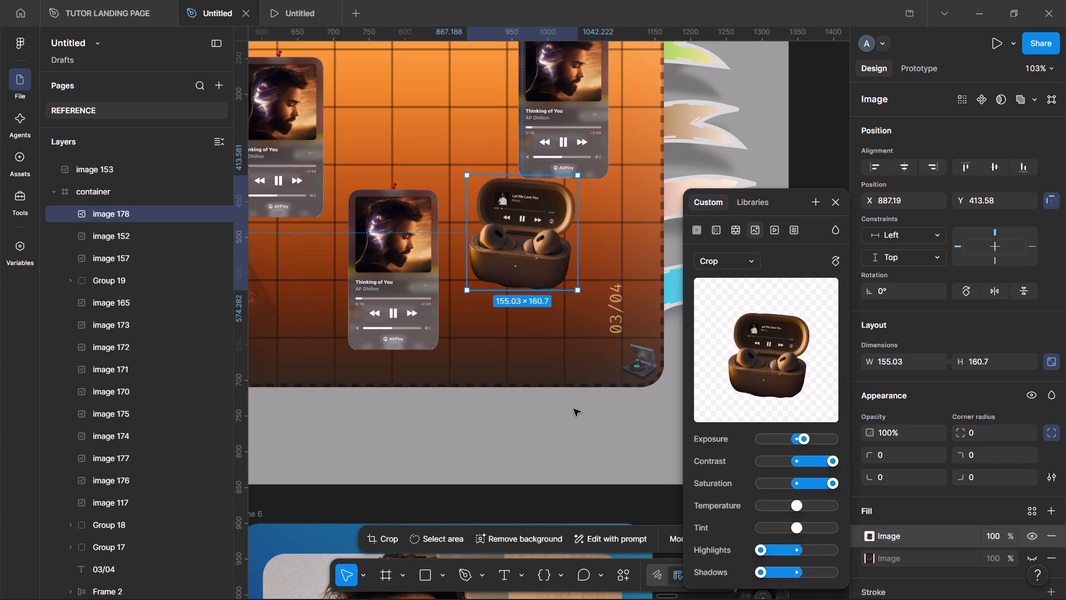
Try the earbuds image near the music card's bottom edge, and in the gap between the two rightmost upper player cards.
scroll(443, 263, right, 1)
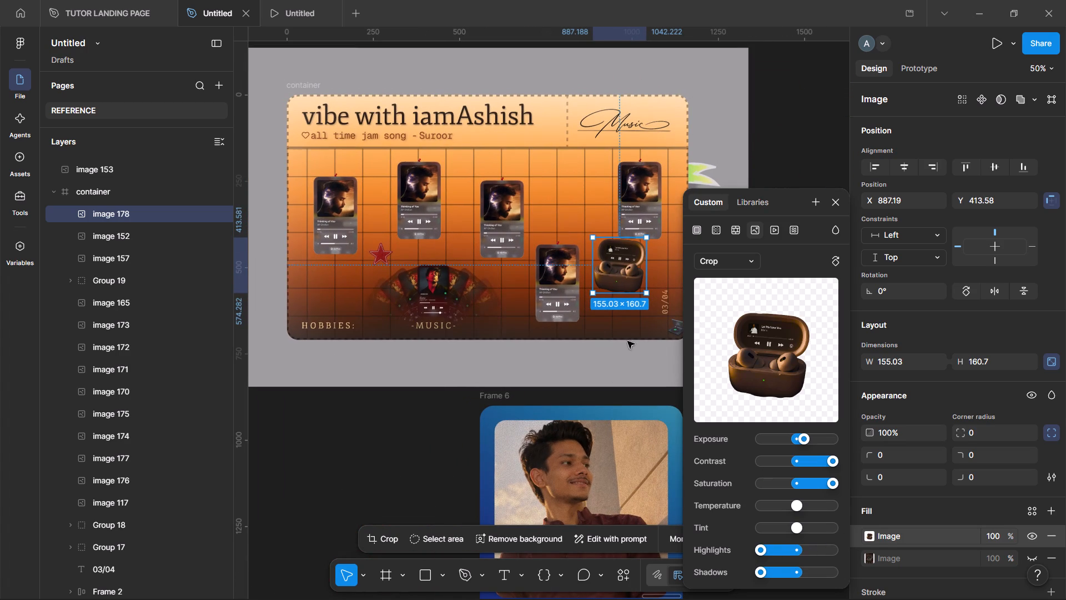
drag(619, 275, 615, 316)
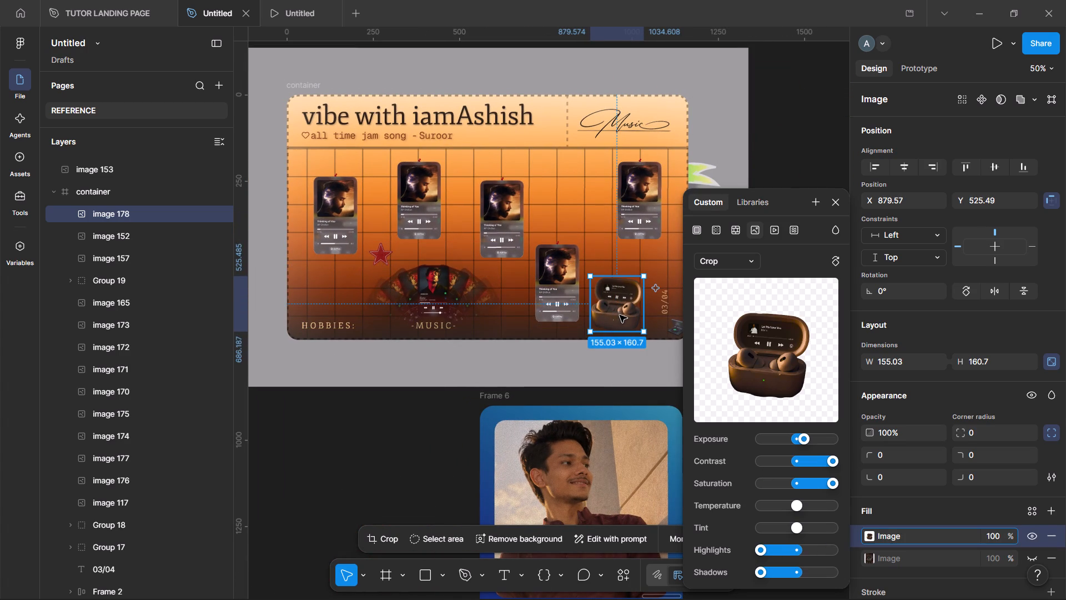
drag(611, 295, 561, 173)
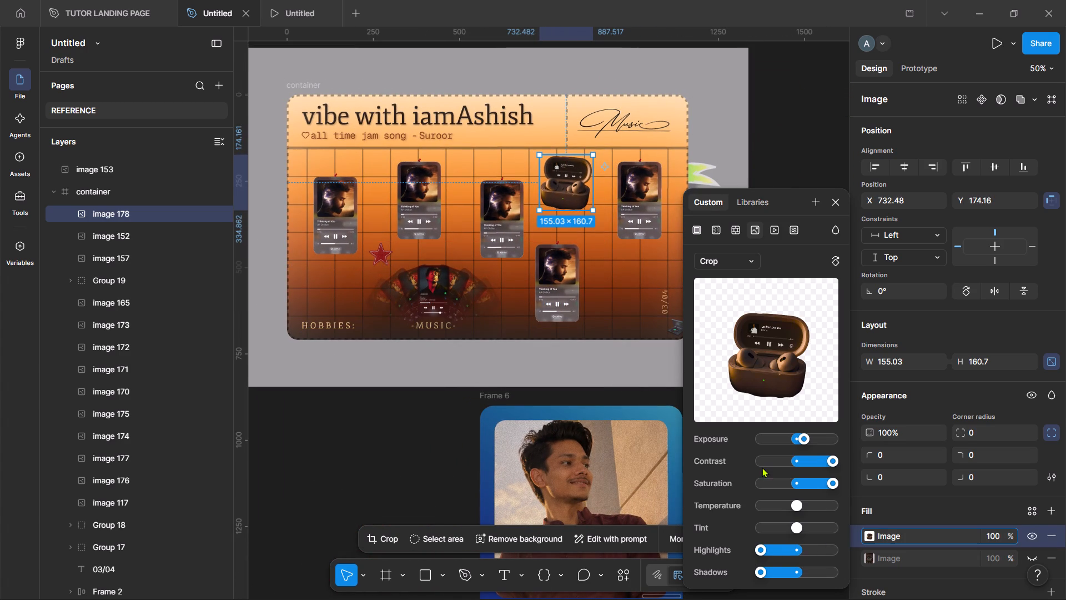
Set the earbuds image's shadows to maximum.
drag(762, 567, 853, 573)
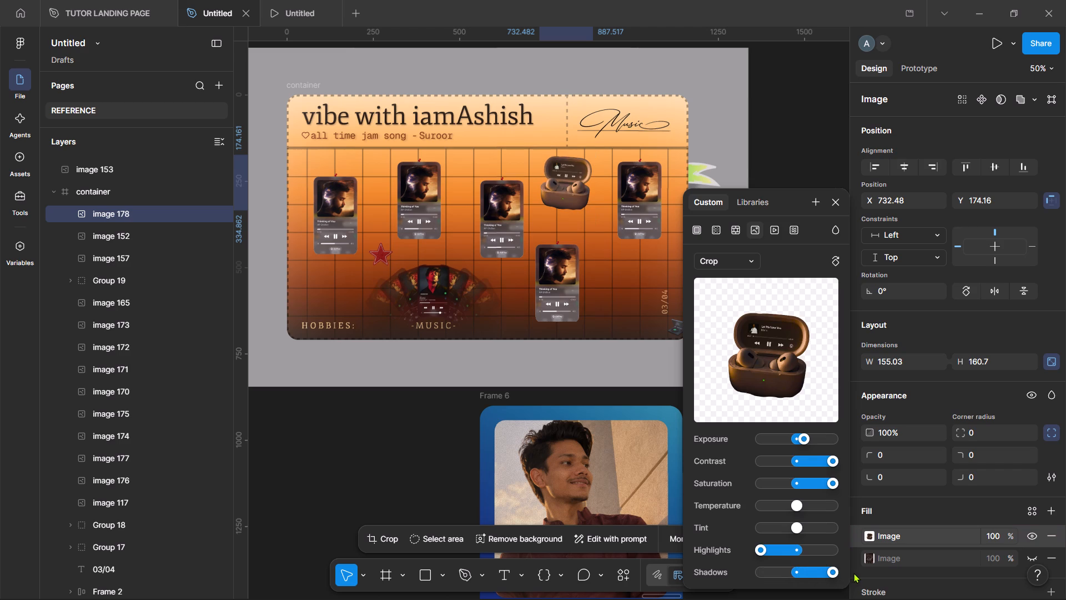
drag(853, 573, 854, 573)
Move the earbuds image beside the lowest player card and shrink it to about 78 × 80.
drag(580, 184, 630, 305)
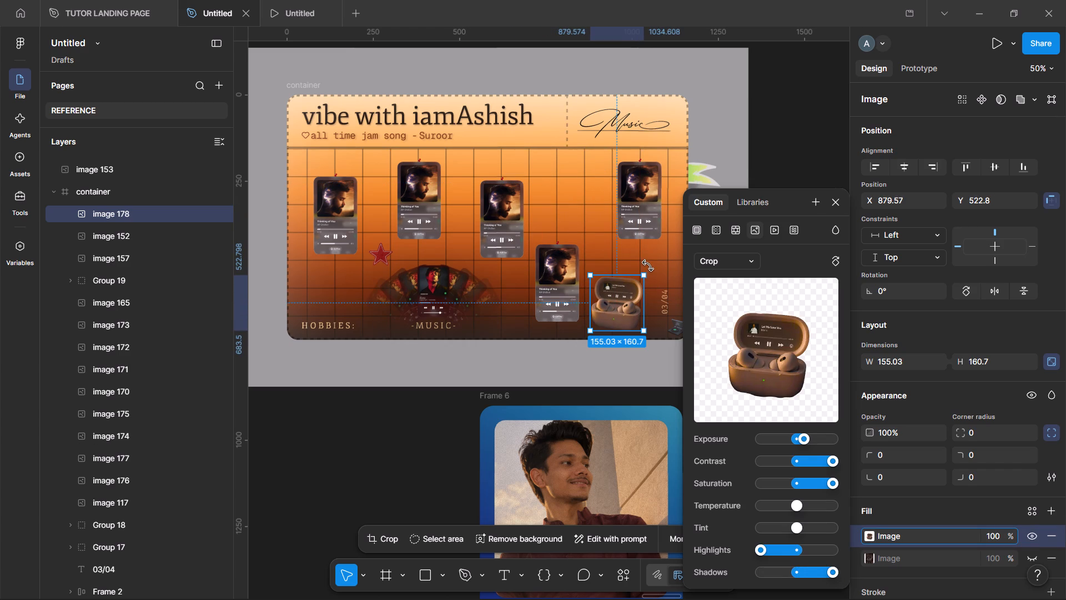
drag(643, 274, 617, 307)
Delete the small faded image in the music card's bottom-right corner.
click(678, 326)
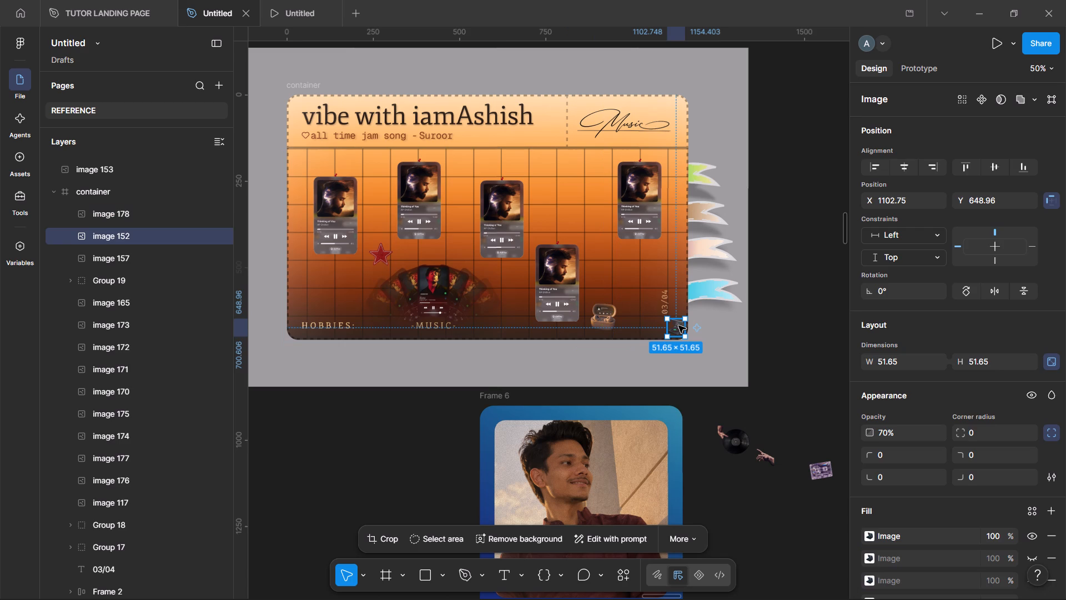
key(Delete)
Resize the earbuds image to about 45 × 46 and place it just left of the 03/04 label, near X 1000, Y 616.
click(619, 324)
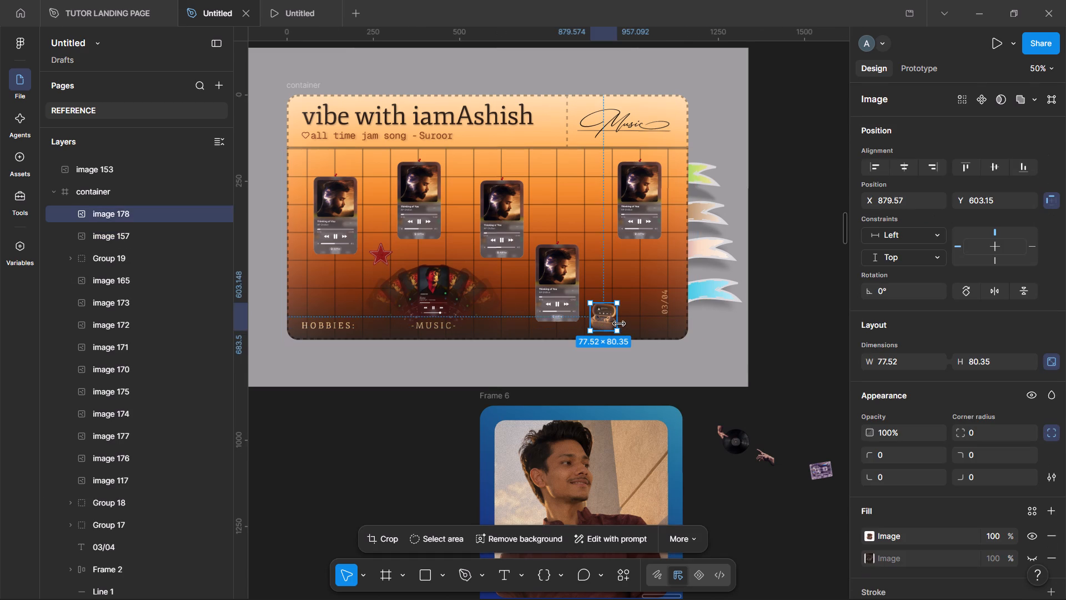
scroll(619, 324, left, 1)
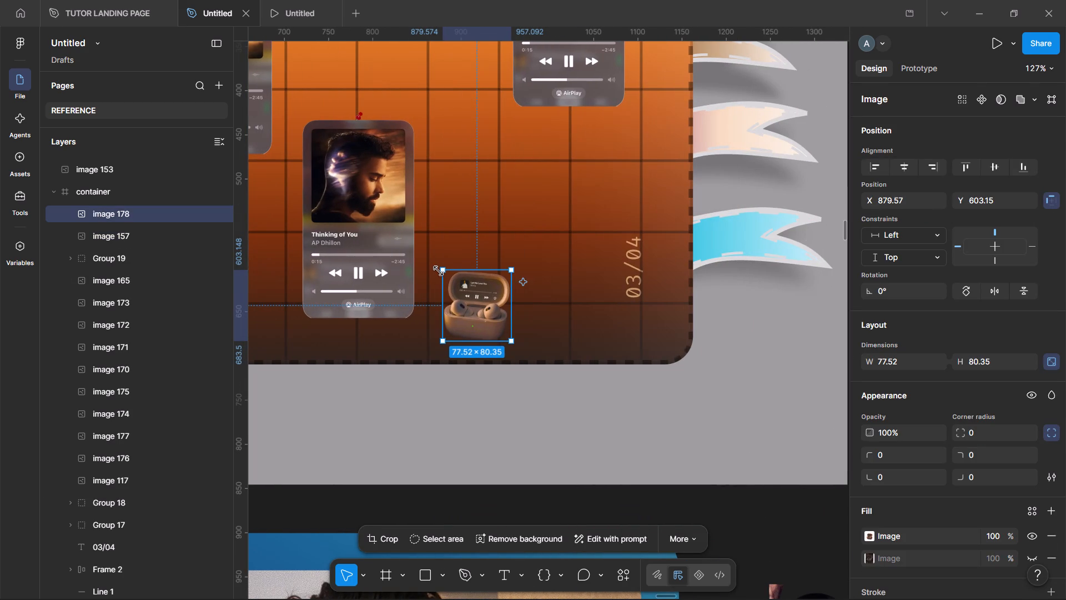
drag(439, 271, 482, 312)
drag(495, 322, 628, 320)
scroll(628, 320, left, 1)
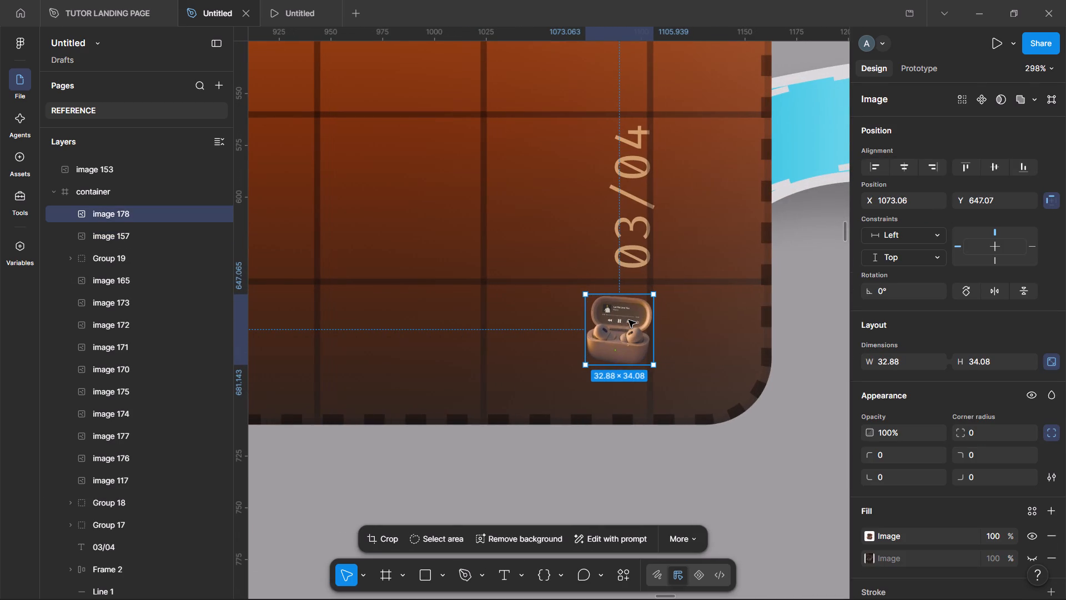
drag(584, 298, 560, 279)
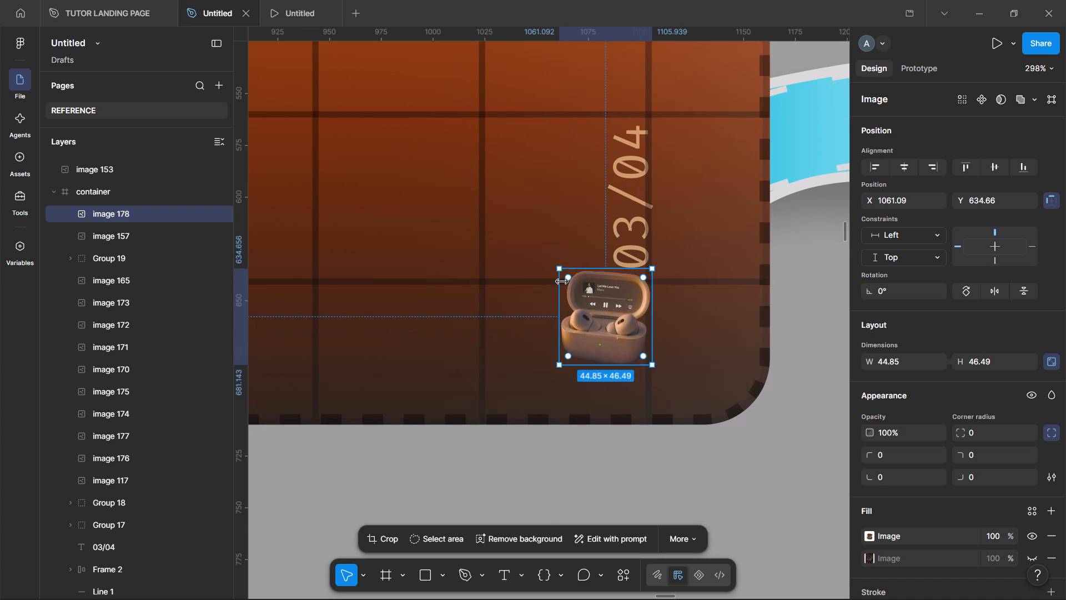
drag(592, 308, 587, 308)
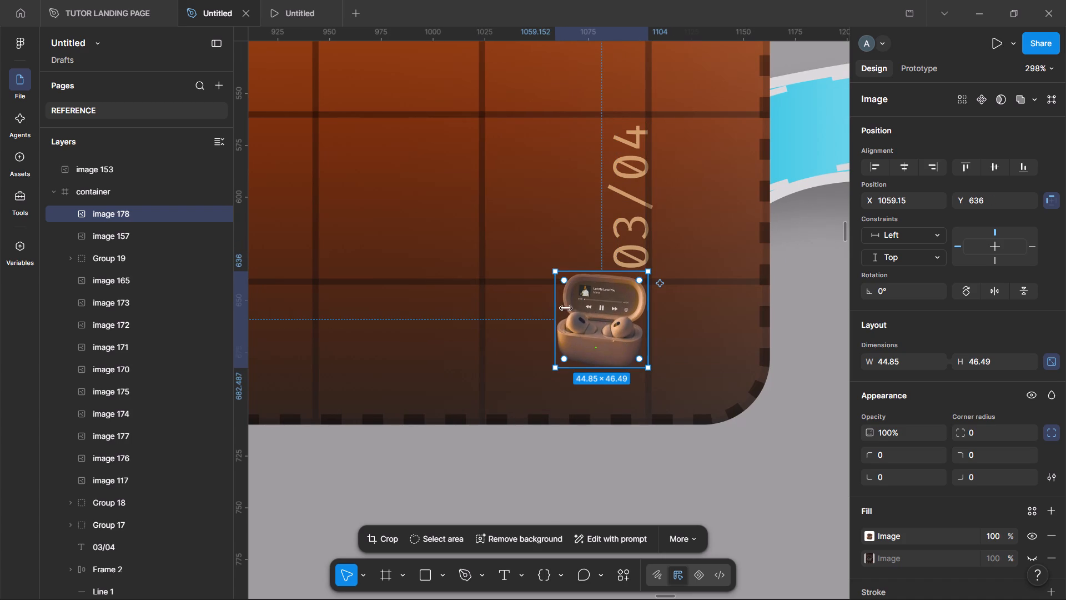
drag(602, 307, 482, 271)
drag(482, 271, 482, 263)
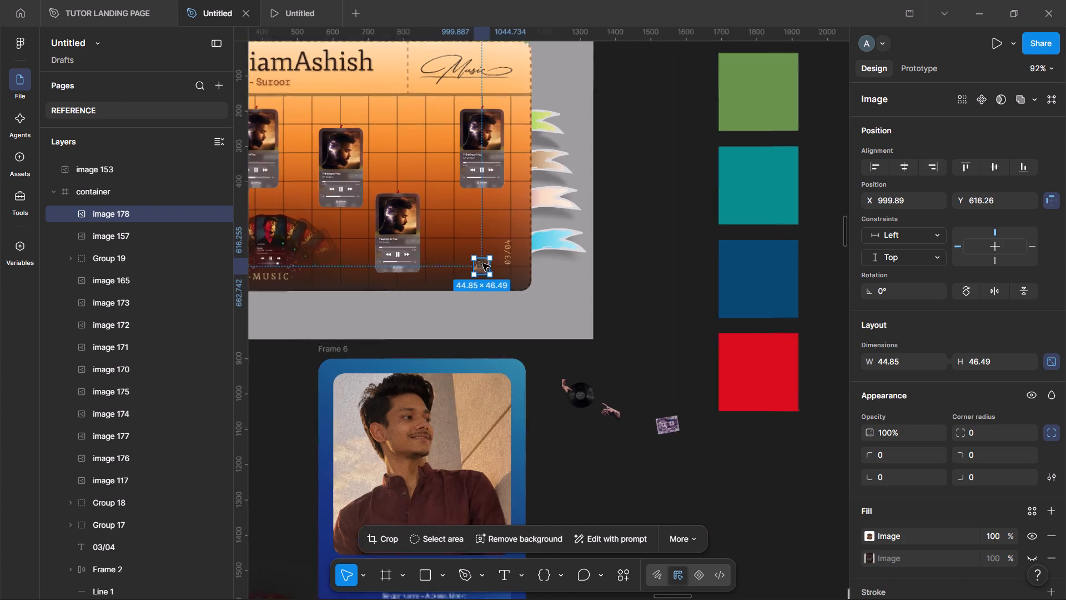
click(636, 295)
Check the updated music card in the prototype preview, advancing through the slides to reach it.
scroll(636, 295, right, 4)
scroll(636, 295, down, 1)
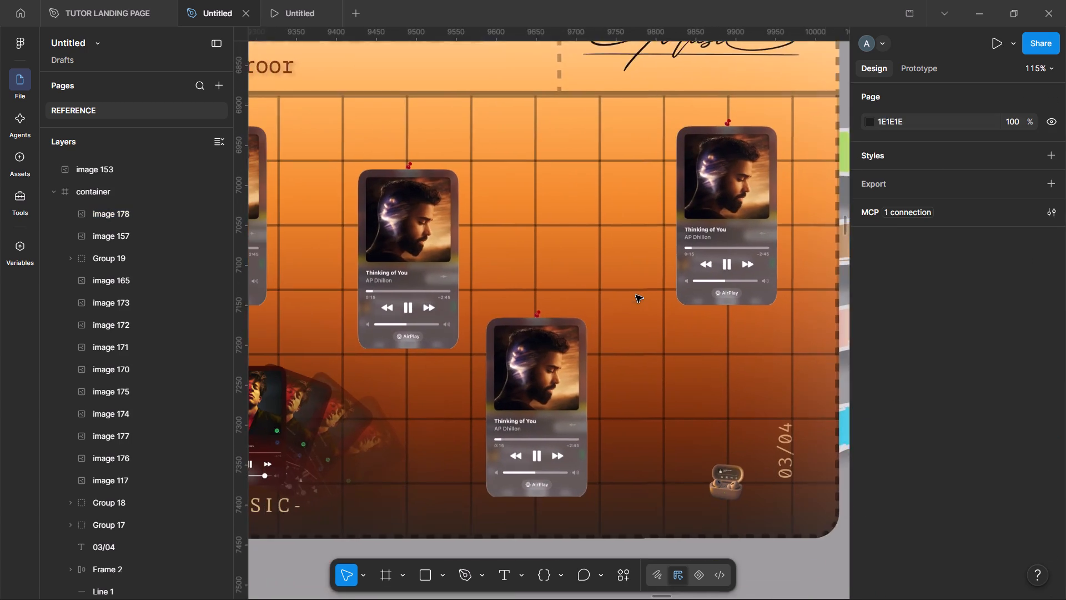
scroll(636, 295, down, 1)
scroll(636, 295, right, 1)
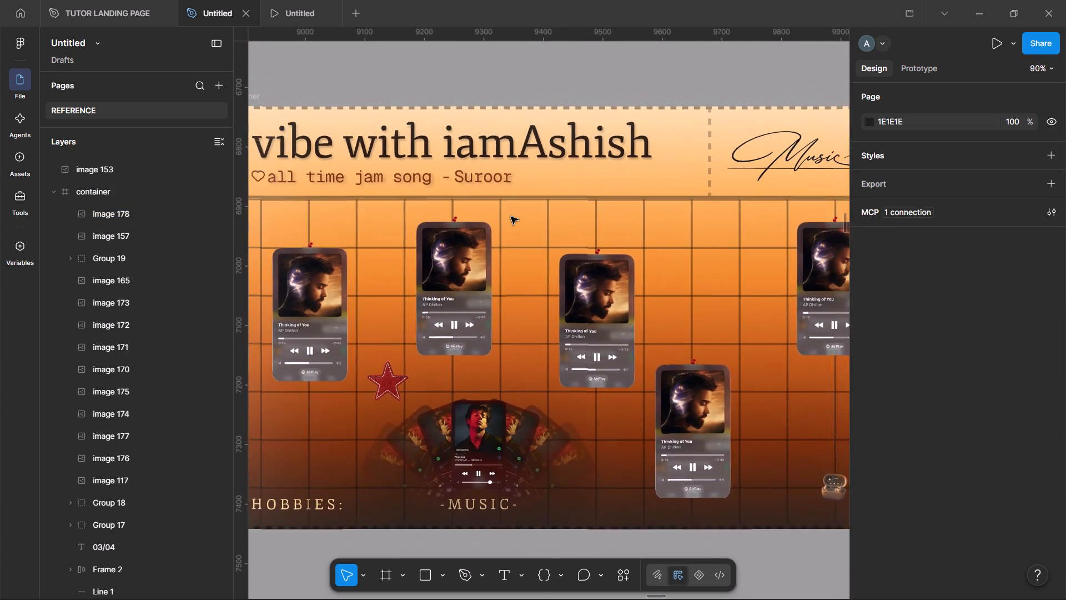
click(283, 0)
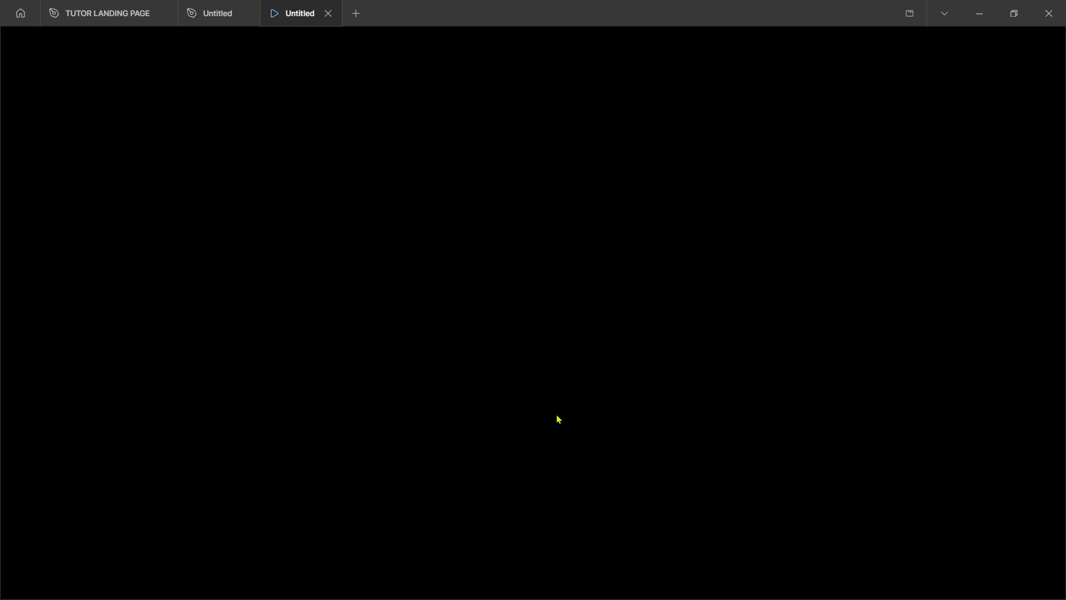
scroll(603, 299, down, 1)
key(Right)
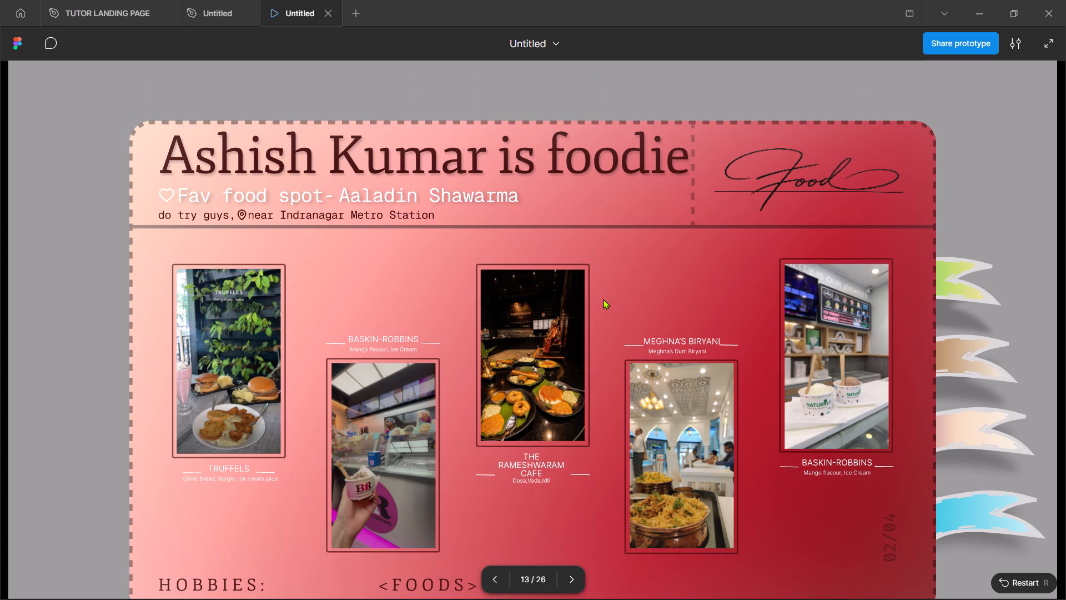
key(Right)
scroll(603, 299, down, 1)
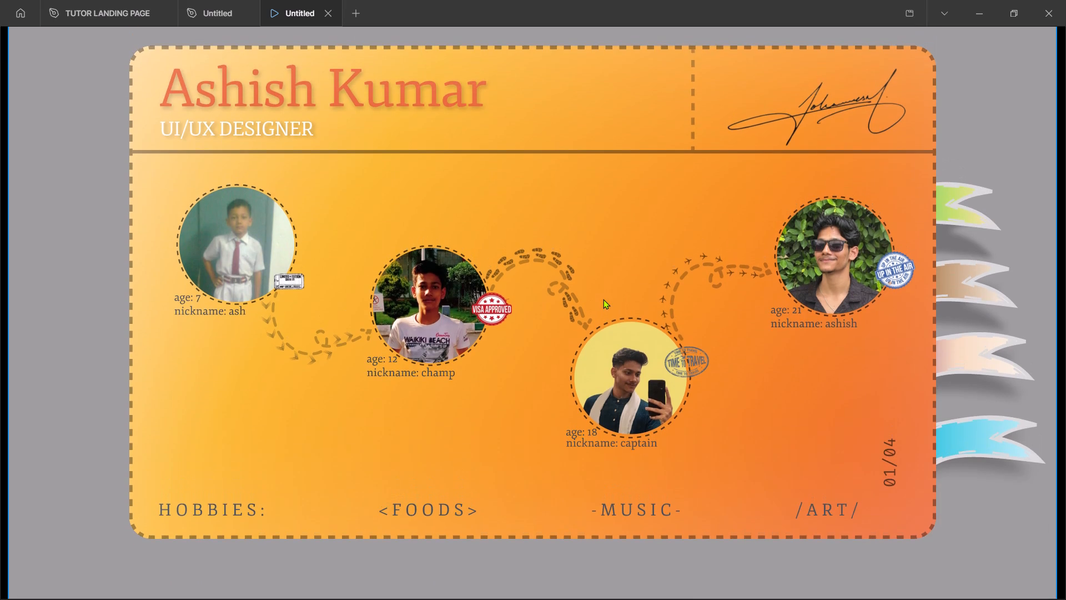
key(Right)
key(Right)
key(Right)
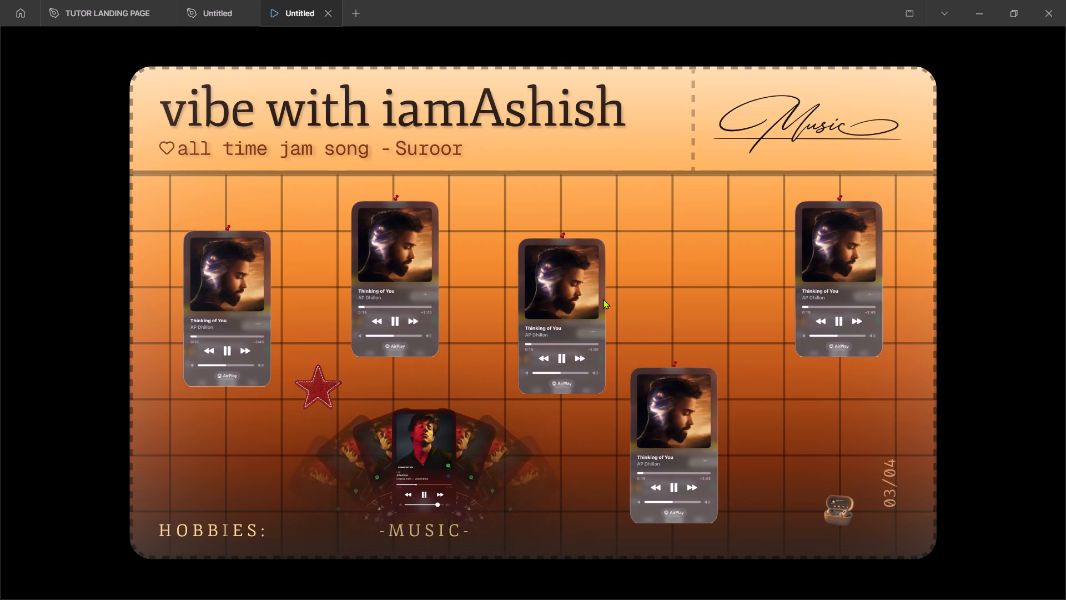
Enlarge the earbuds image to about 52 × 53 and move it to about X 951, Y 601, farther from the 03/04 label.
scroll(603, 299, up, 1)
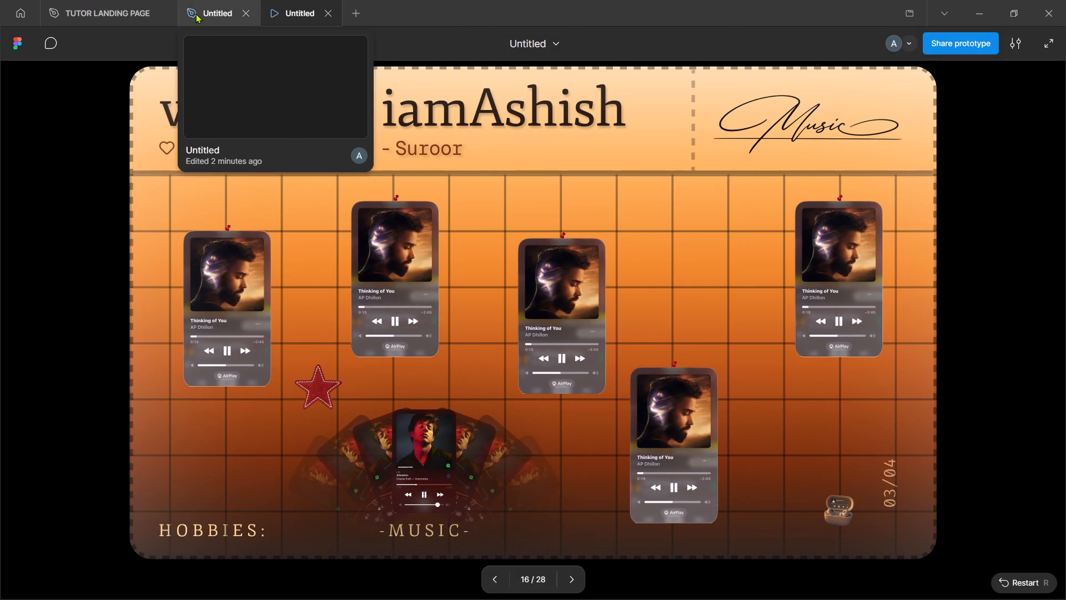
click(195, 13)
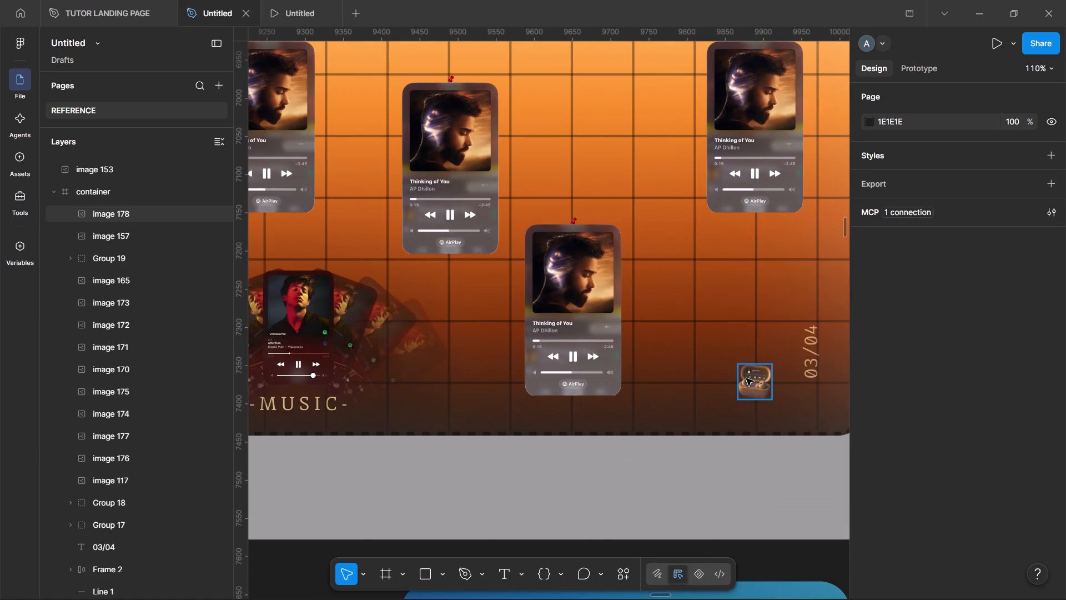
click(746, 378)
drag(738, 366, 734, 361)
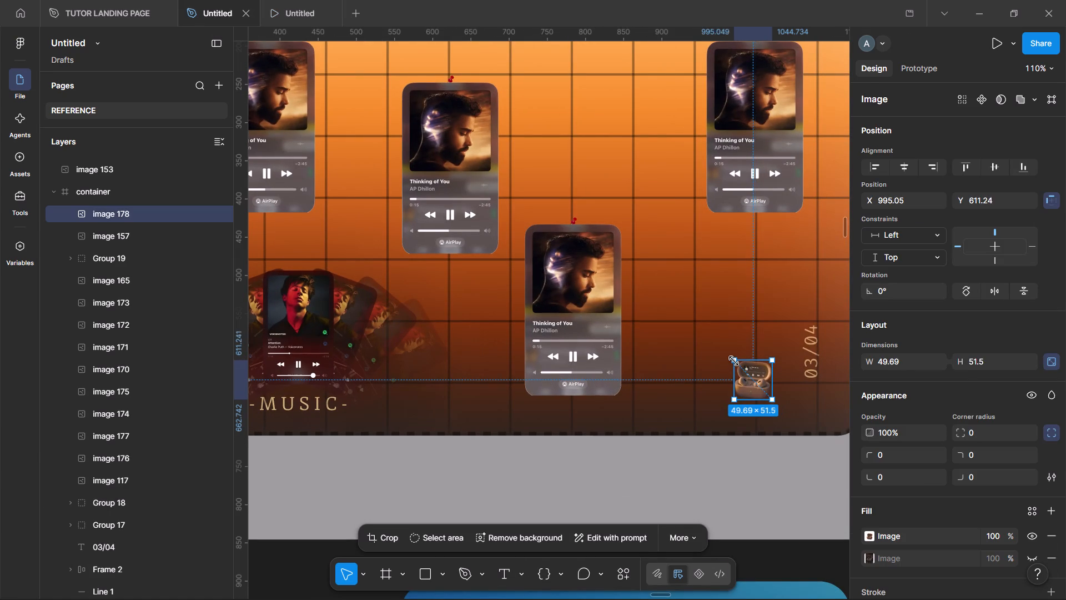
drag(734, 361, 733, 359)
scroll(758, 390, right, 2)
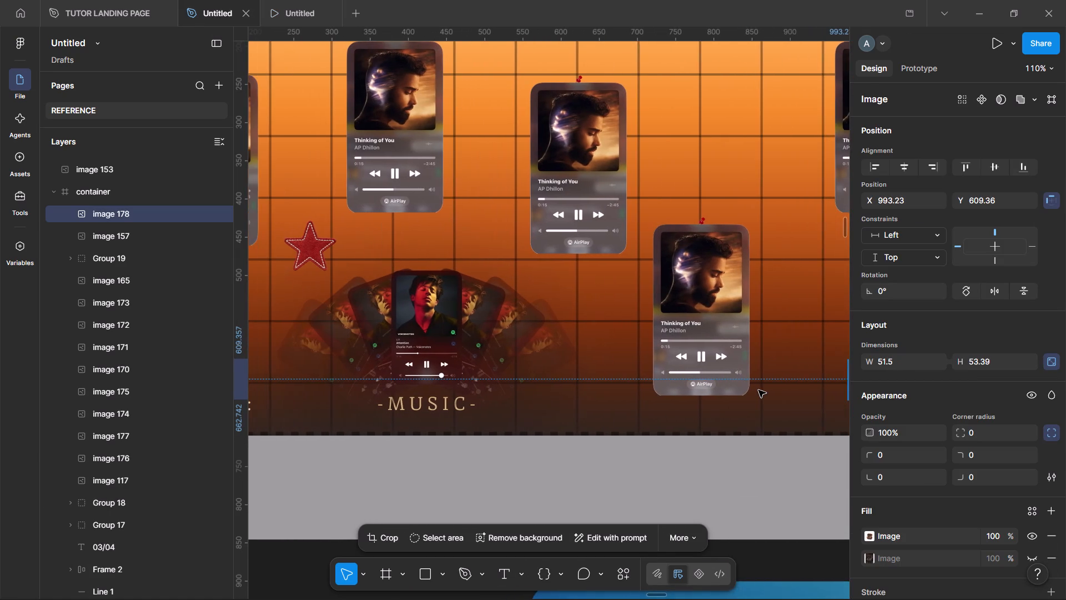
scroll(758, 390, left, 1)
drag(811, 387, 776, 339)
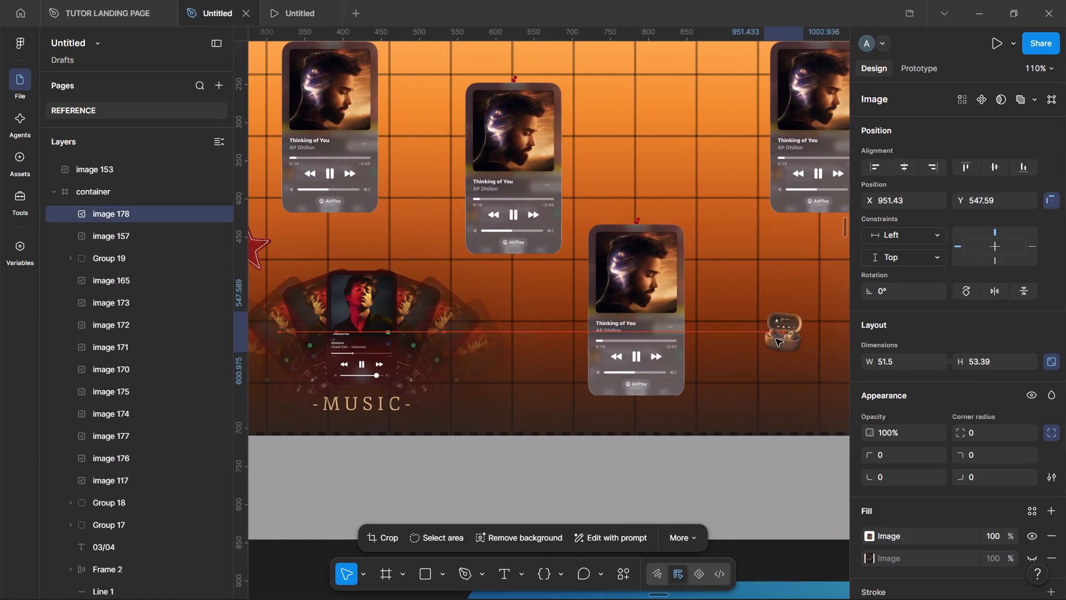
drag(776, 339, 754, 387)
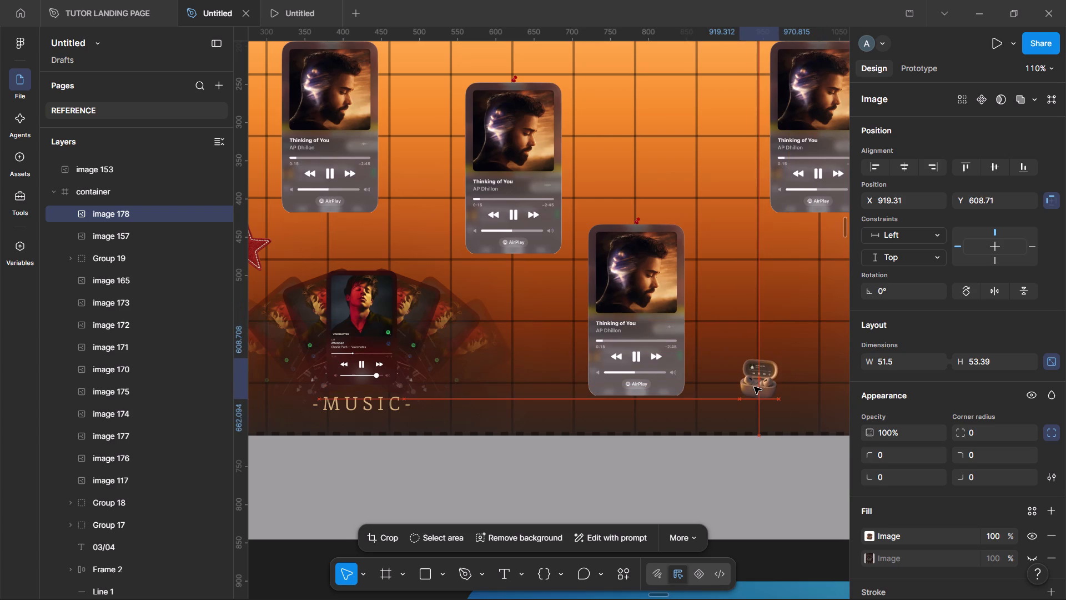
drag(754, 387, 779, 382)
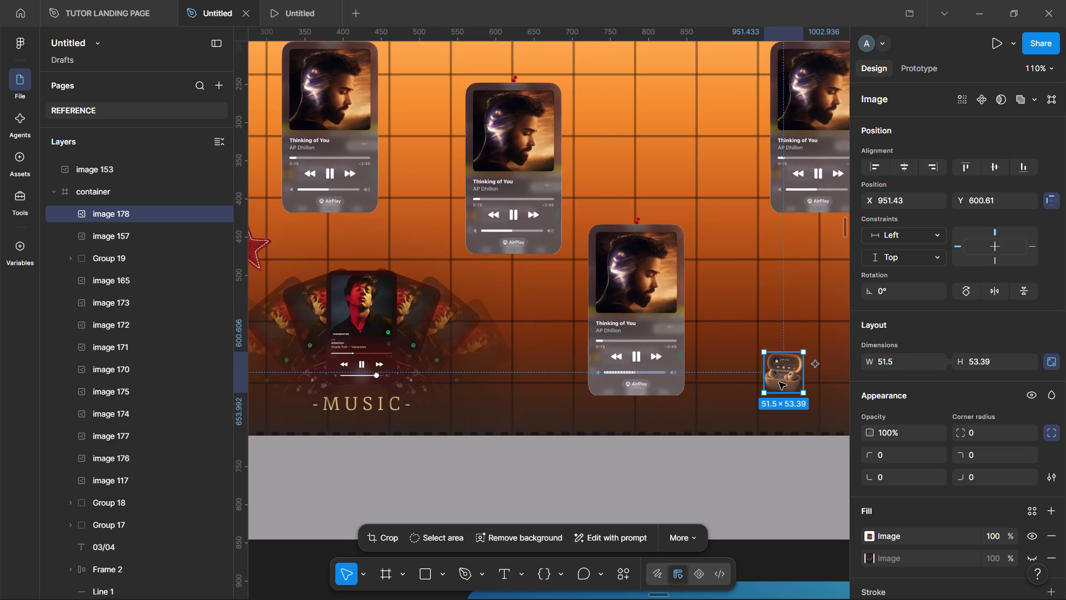
Check the earbuds image's size and placement on the music card in the prototype preview.
key(alt+Tab)
key(alt+Tab)
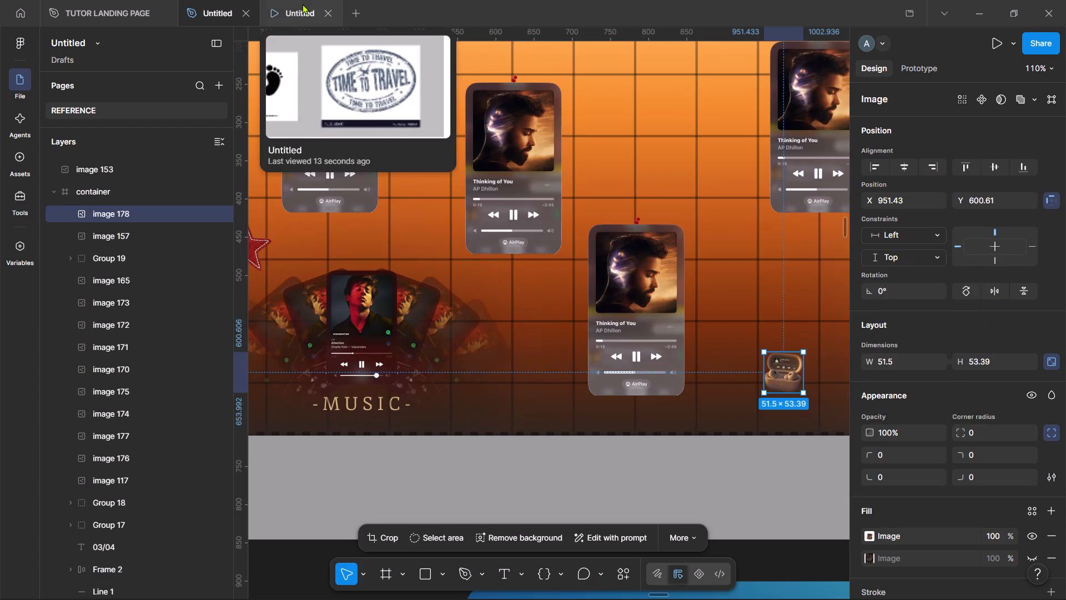
click(302, 4)
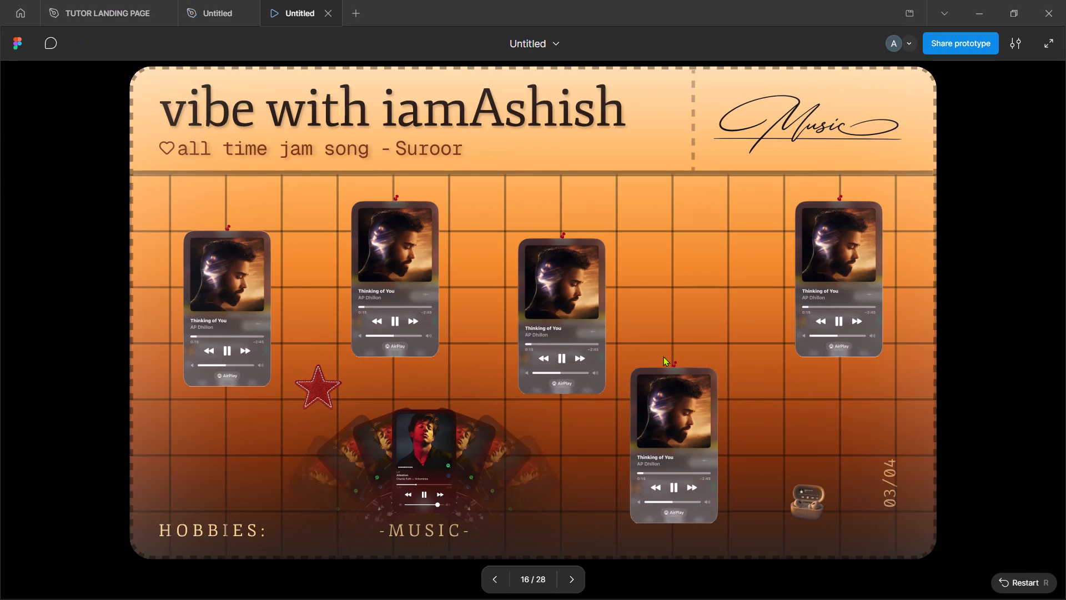
click(104, 2)
Enlarge the earbuds image to about 86 × 89 and move it to about X 922, Y 535, beside the lowest player card.
click(226, 0)
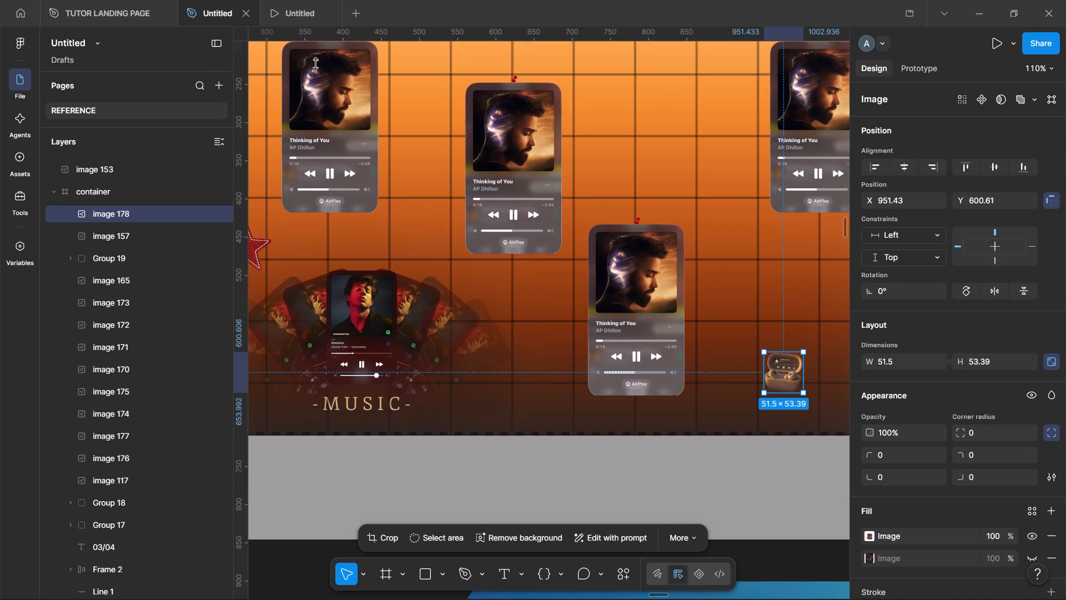
drag(765, 357, 740, 343)
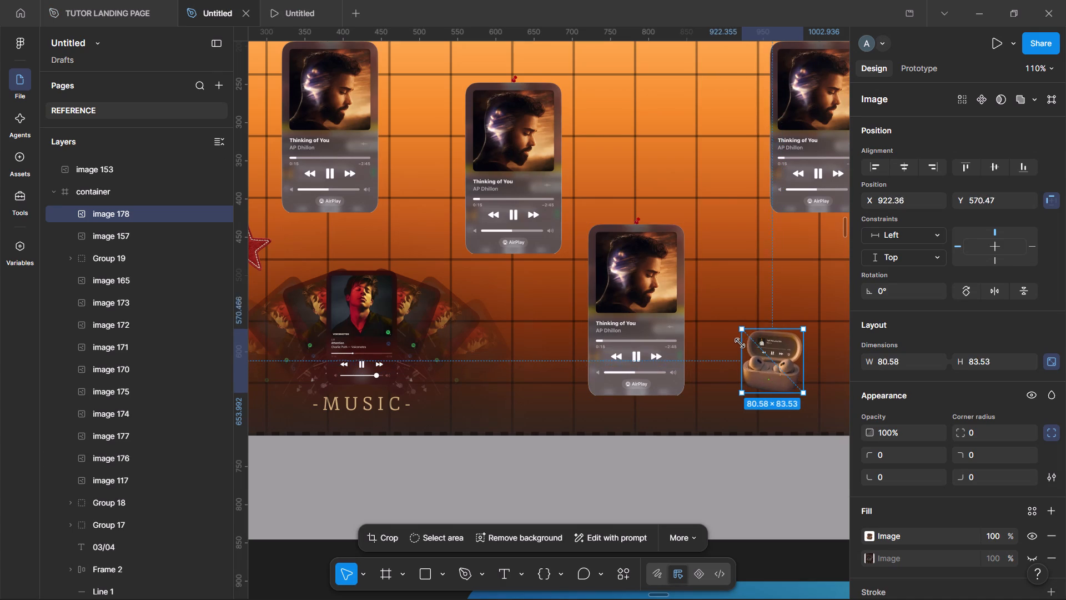
drag(740, 343, 738, 342)
drag(773, 344, 765, 343)
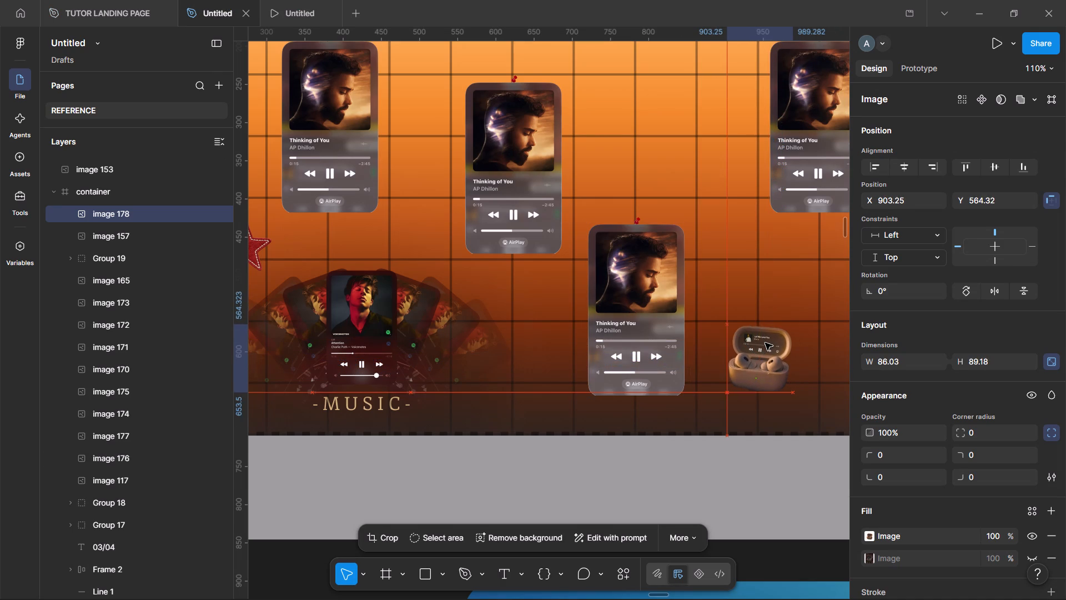
drag(765, 343, 777, 321)
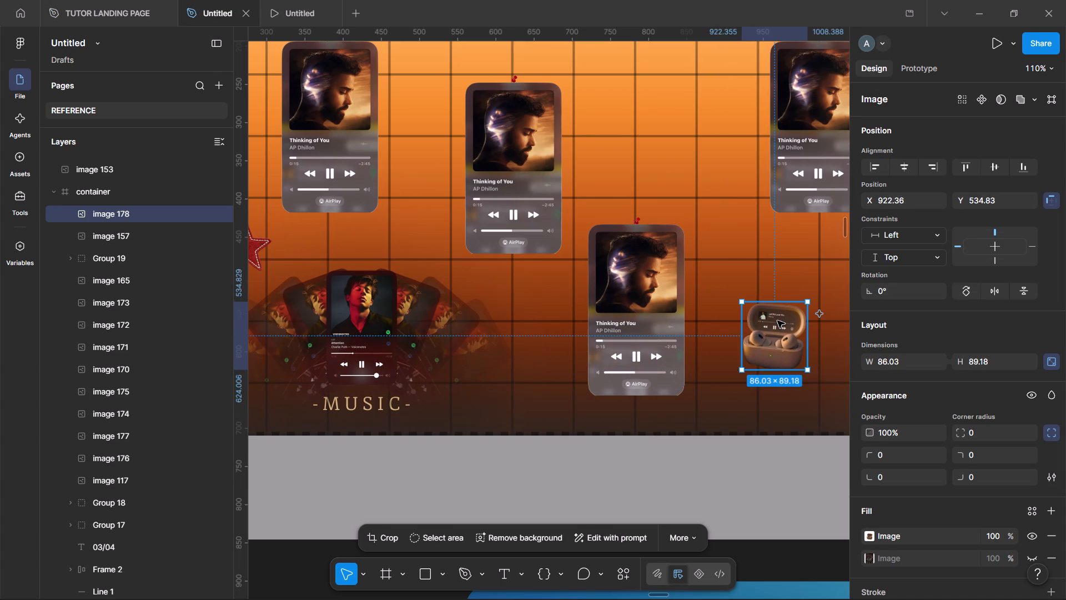
Set the earbuds image's opacity to 86%.
drag(872, 428, 825, 435)
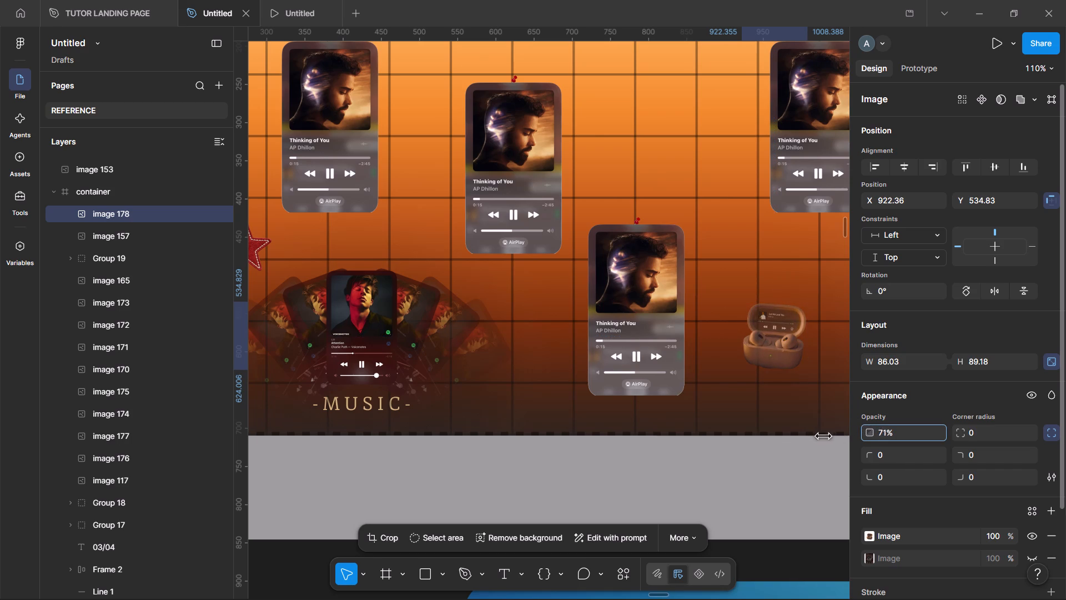
drag(825, 435, 847, 434)
Check the enlarged, slightly transparent earbuds image on the music card in the prototype preview.
key(alt+Tab)
key(alt+Tab)
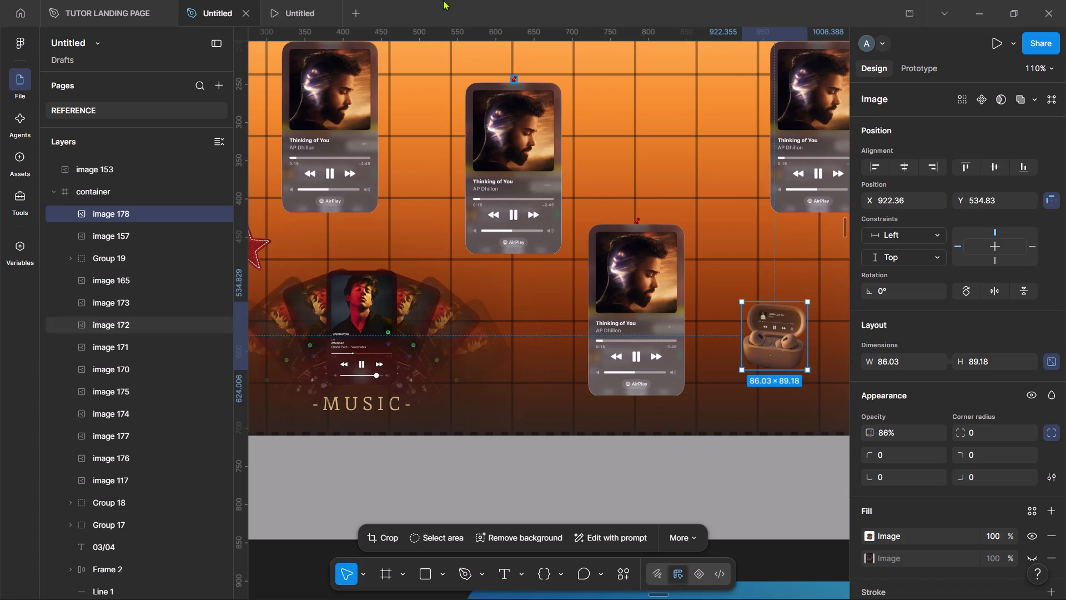
click(323, 0)
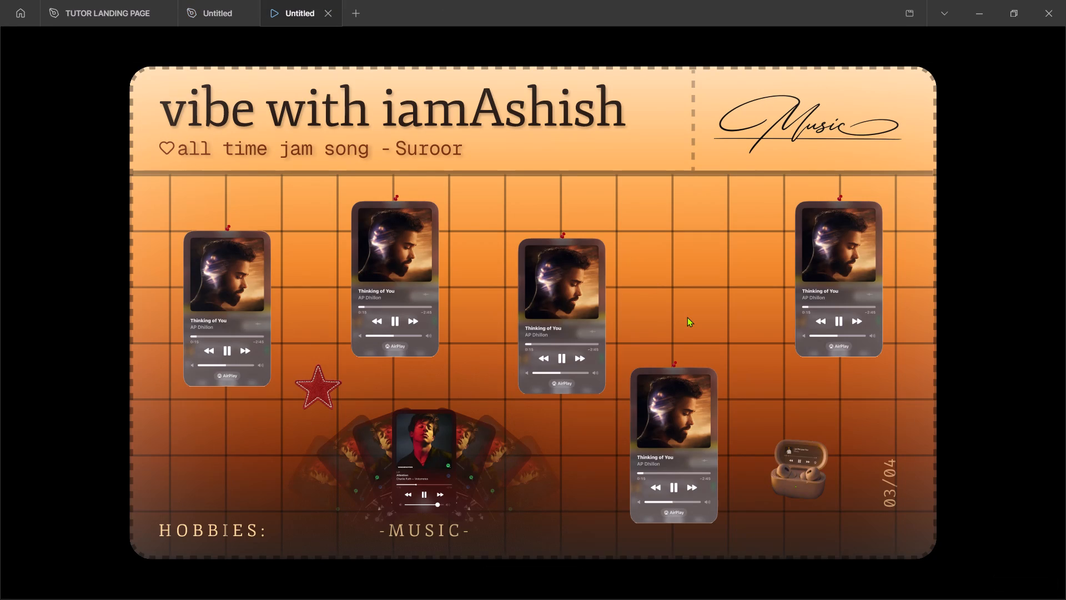
key(alt+Tab)
key(alt+Tab)
Delete the lowest player card beside the earbuds image, along with the small red pin above it.
click(225, 1)
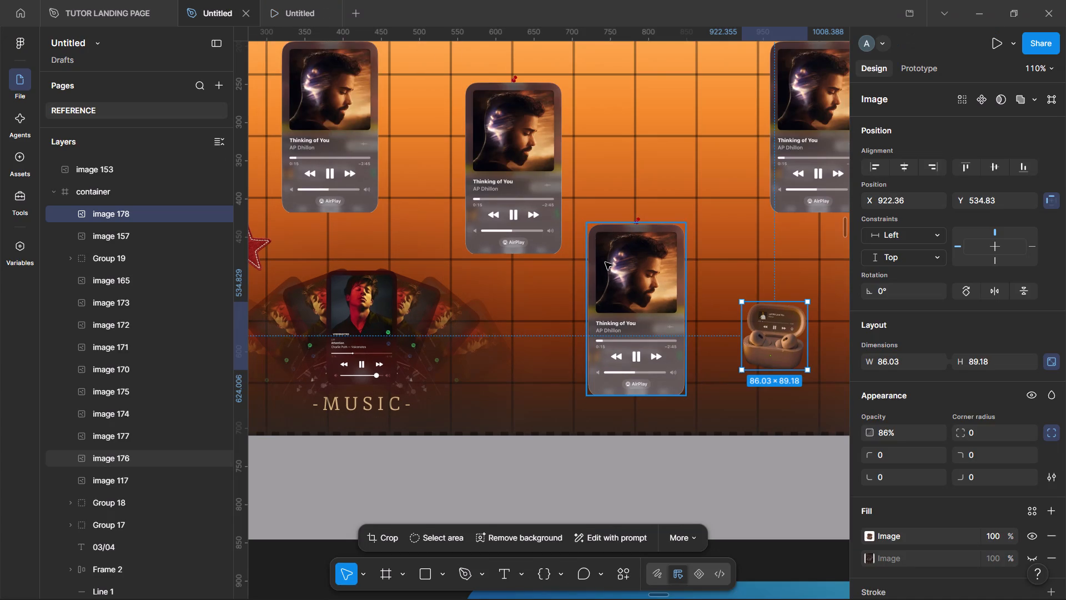
click(605, 262)
key(Delete)
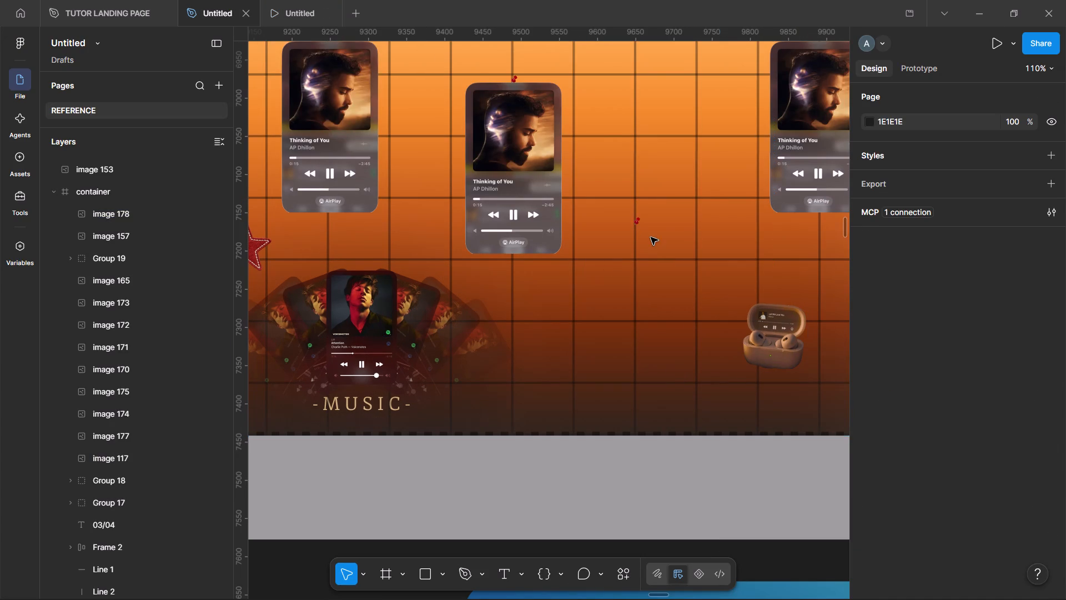
click(587, 171)
key(Delete)
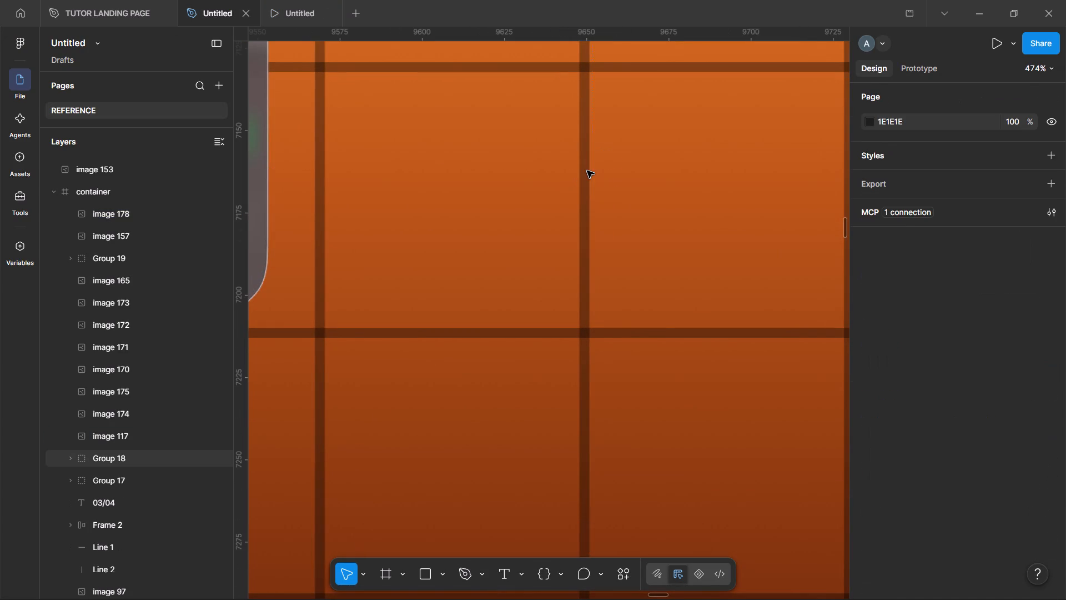
scroll(587, 171, up, 1)
Switch to Pinterest in Brave, search for "music sign", and copy the image of the black treble clef pin.
key(alt+Tab)
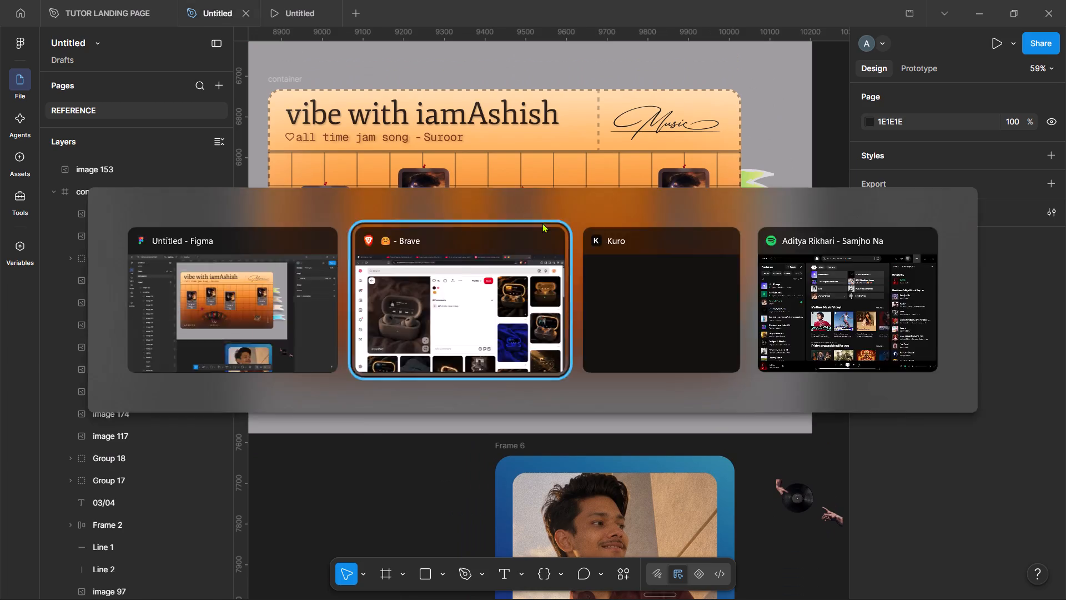
click(348, 84)
text(music sign)
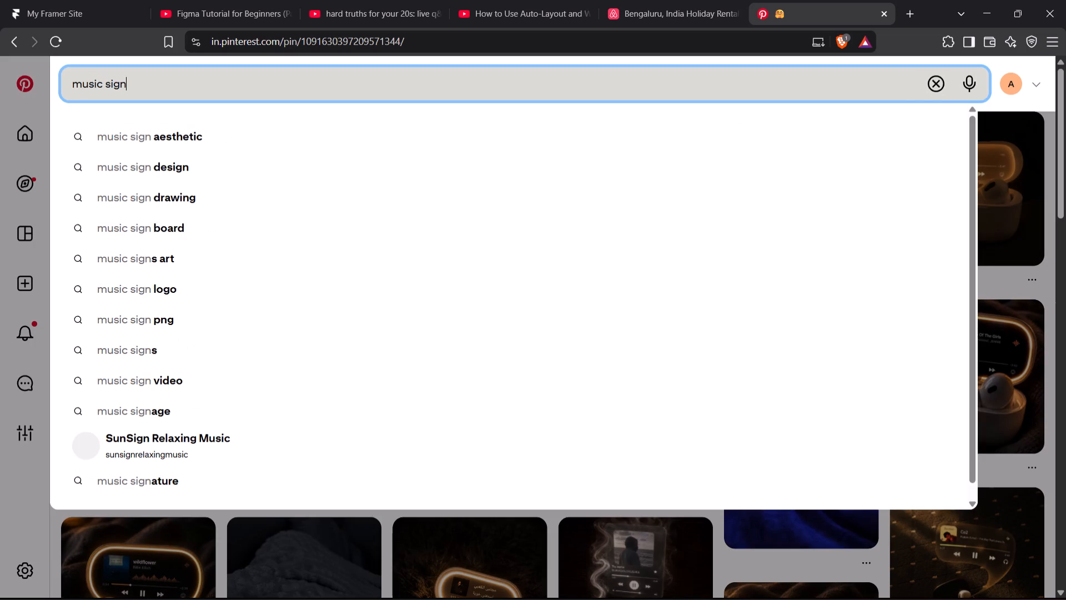
key(Return)
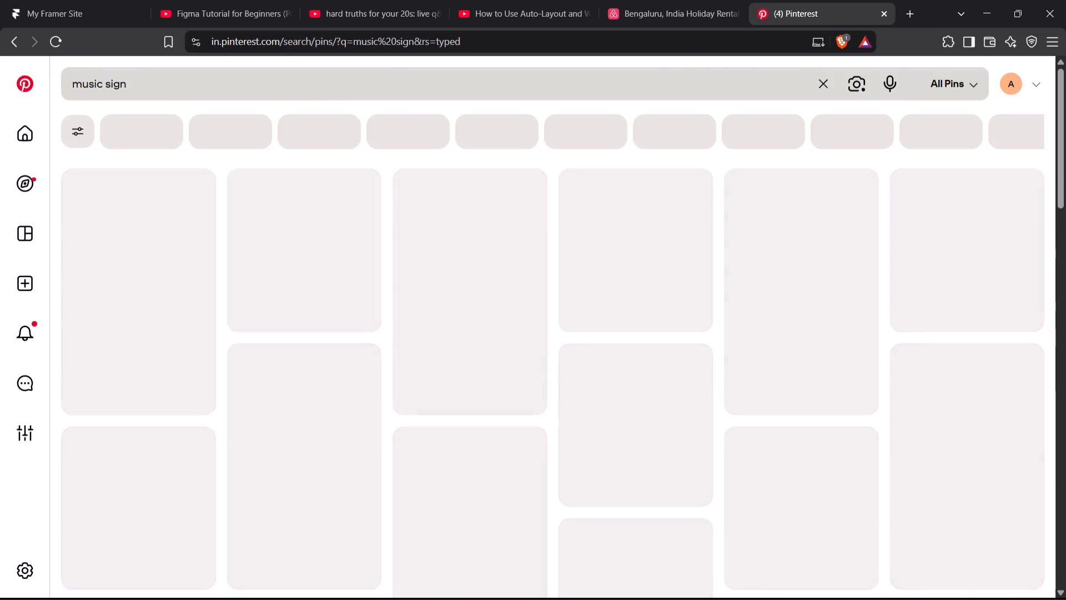
scroll(317, 284, right, 1)
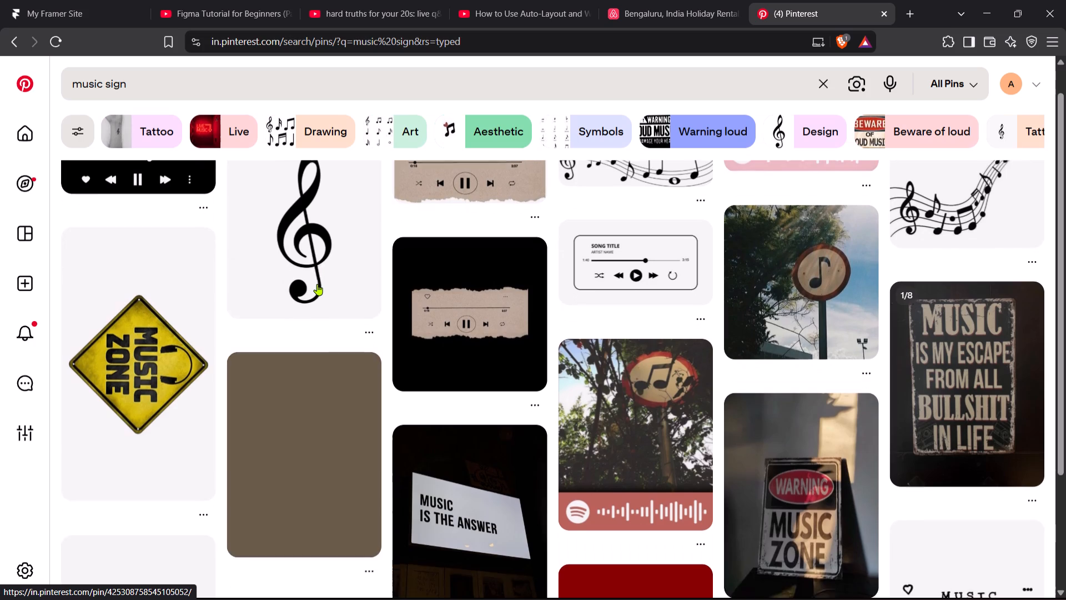
scroll(317, 284, right, 1)
click(279, 269)
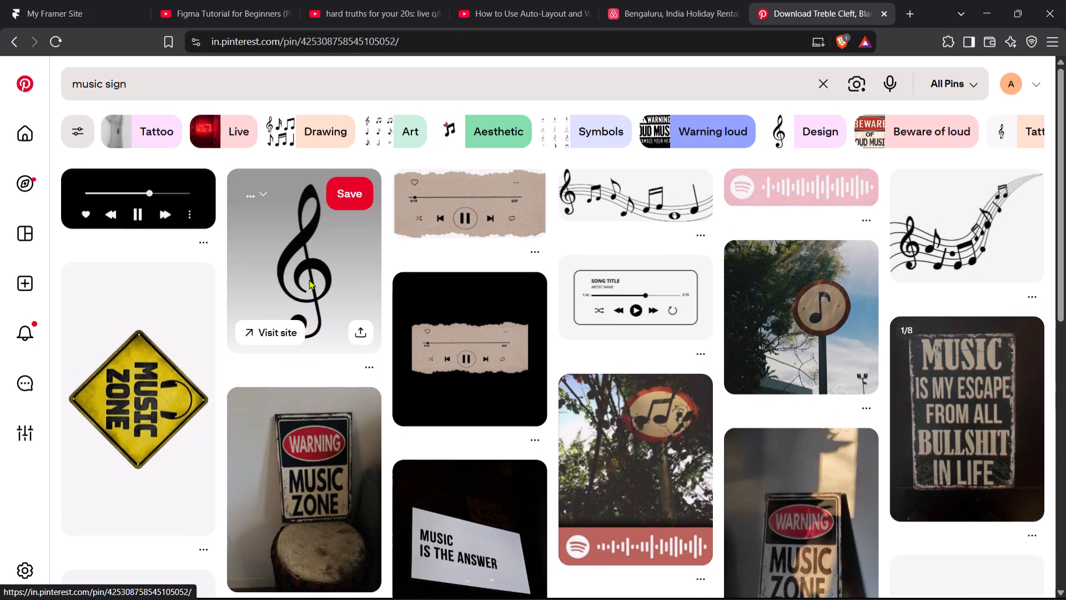
right_click(309, 279)
click(353, 335)
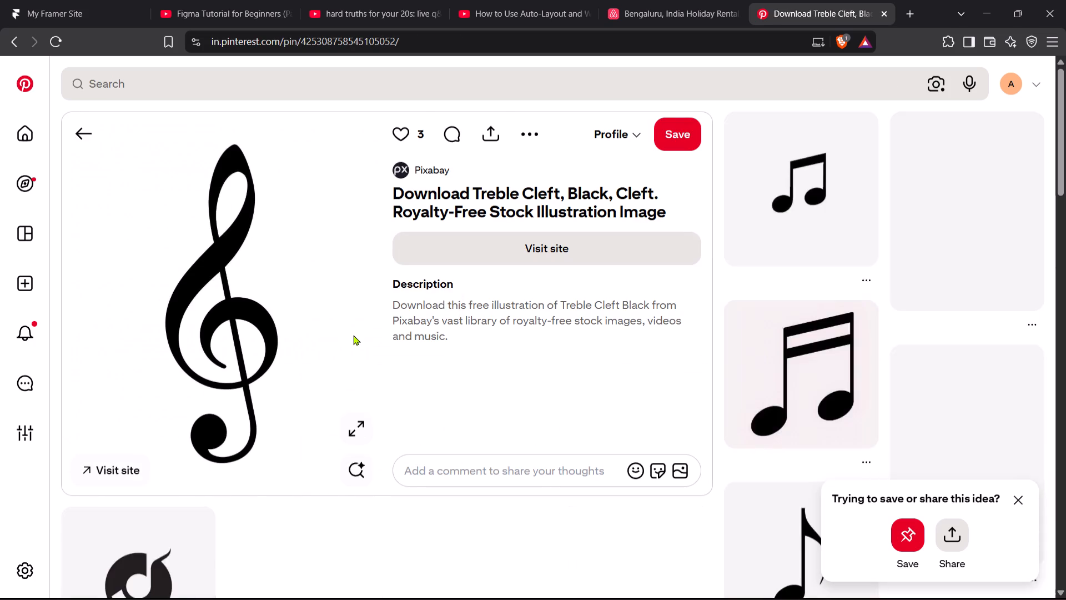
Switch back to Figma, paste the treble clef image onto the canvas, and remove its background.
key(alt+Tab)
triple_click(694, 110)
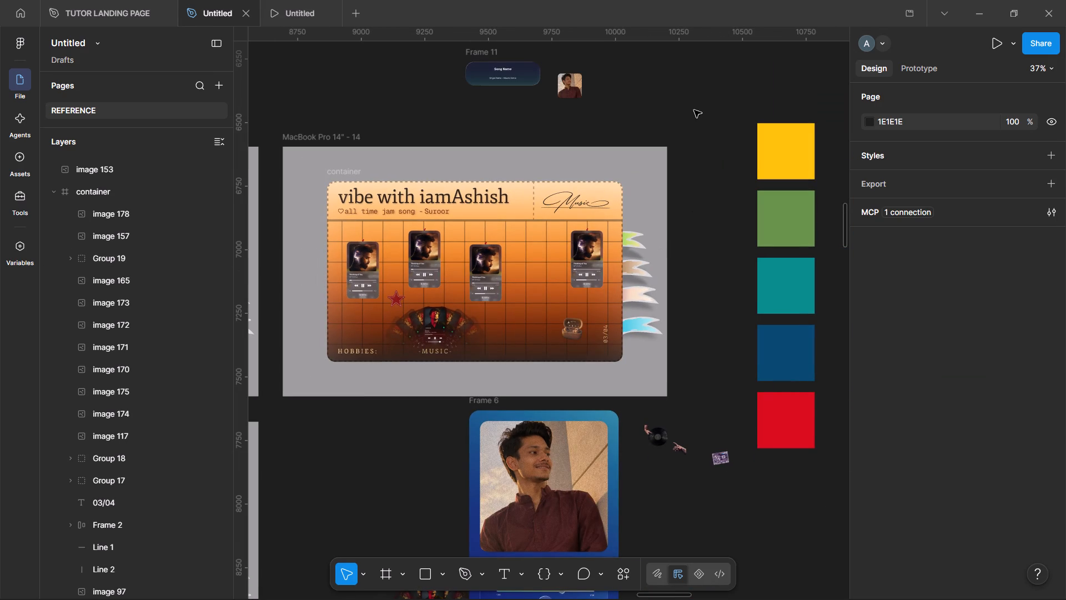
key(ctrl+v)
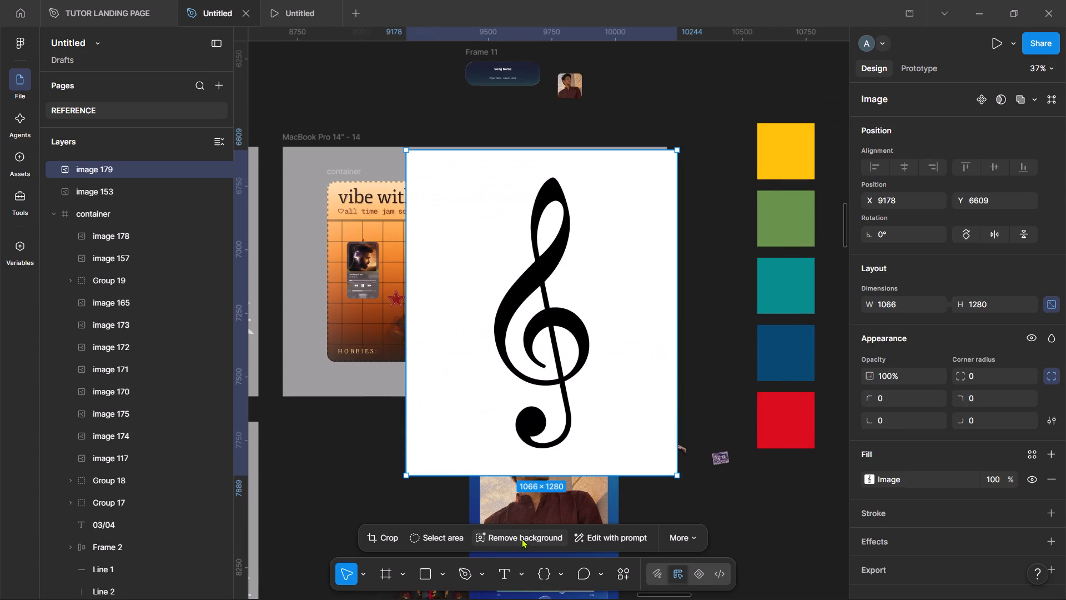
click(521, 538)
Return to Pinterest in Brave and copy the black double music note image from the "White music icon" pin.
key(alt+Tab)
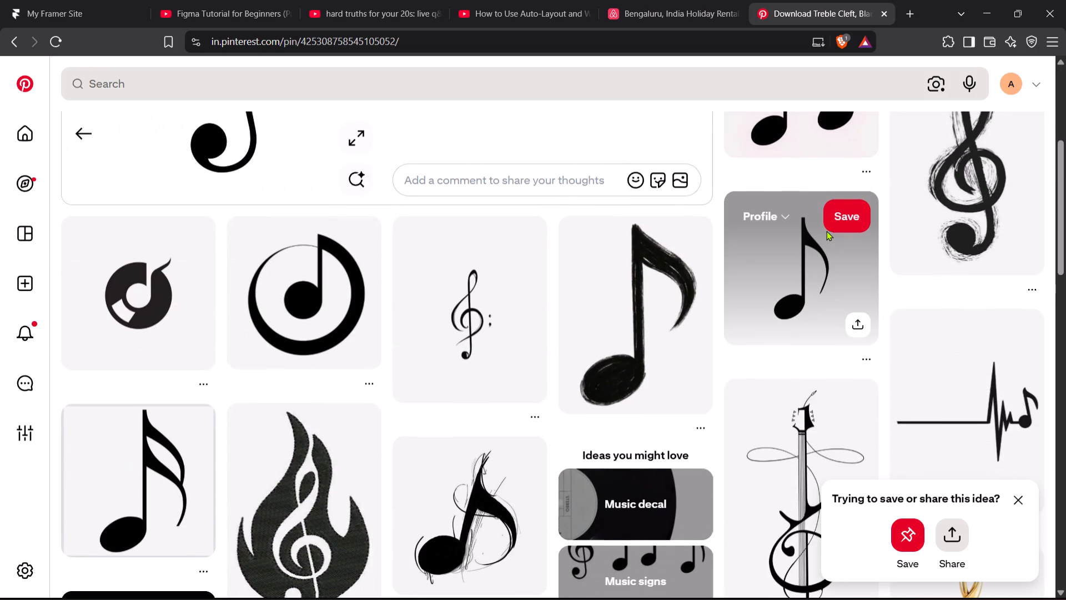
click(832, 194)
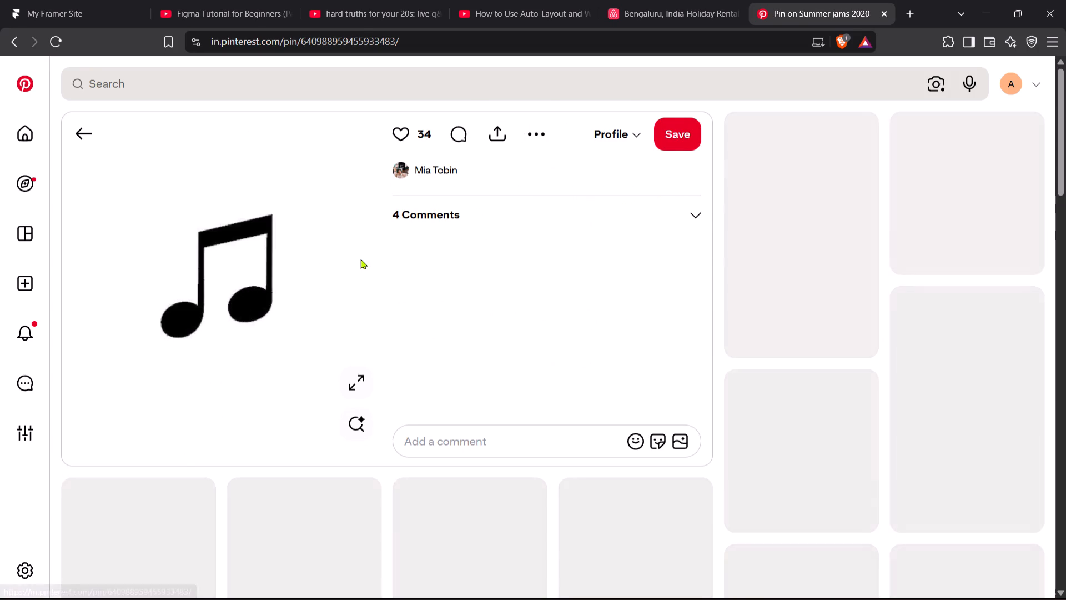
right_click(245, 293)
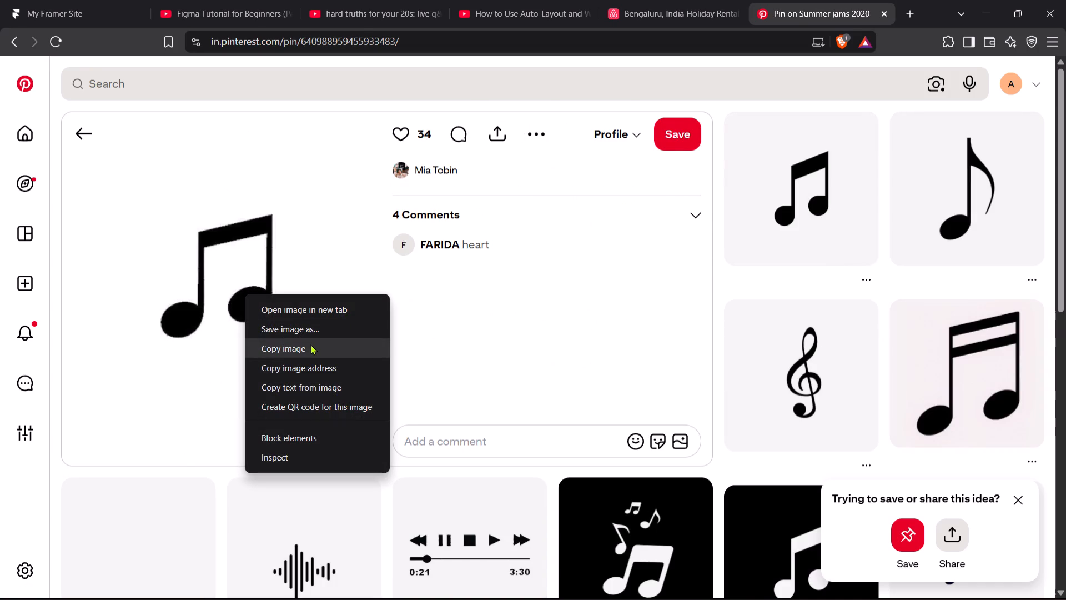
click(775, 194)
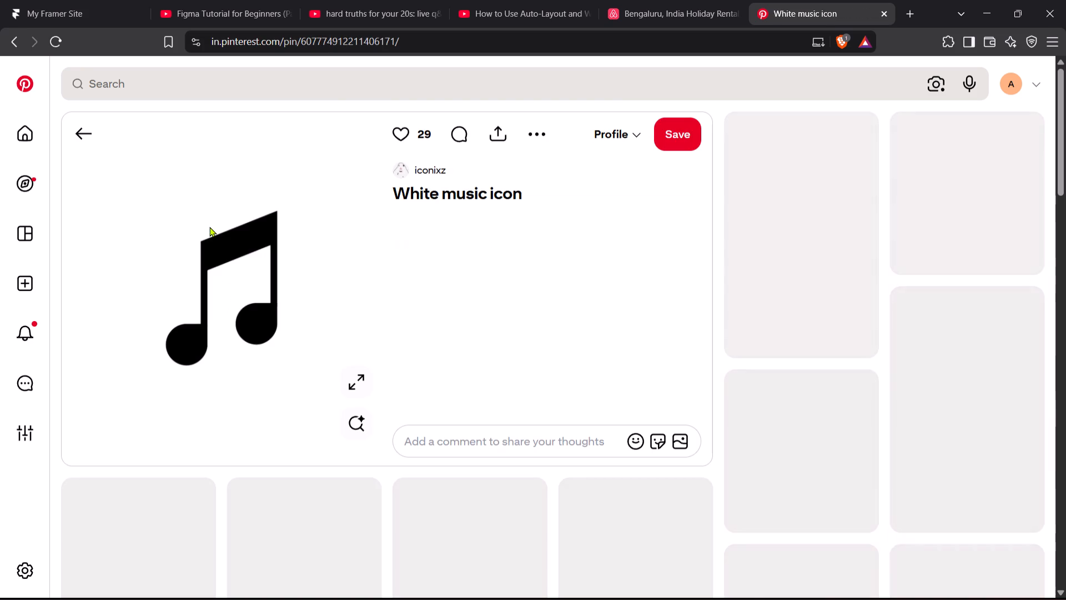
right_click(209, 227)
click(259, 288)
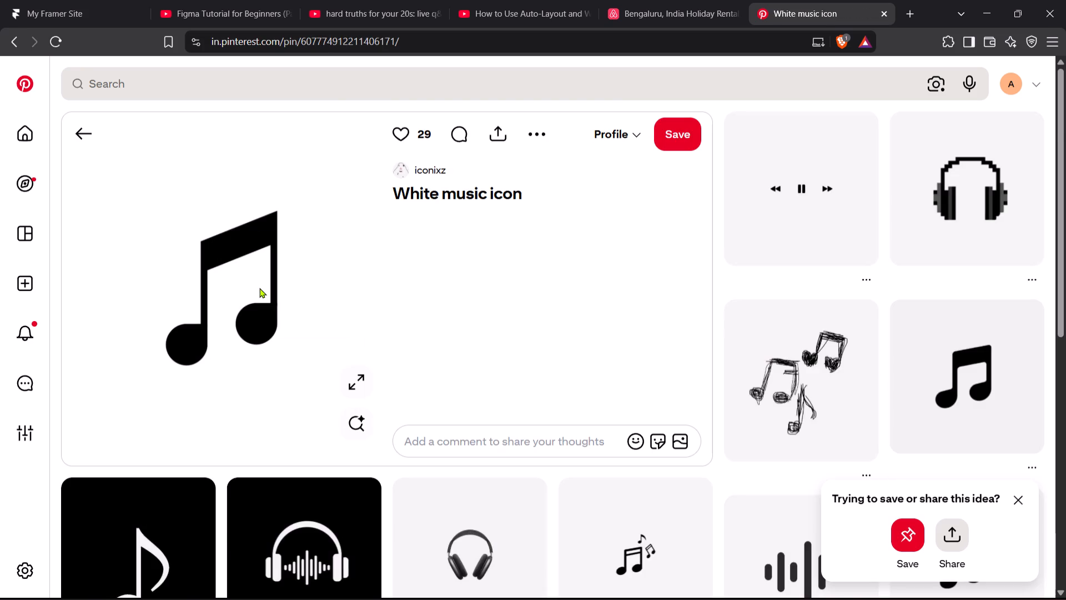
scroll(259, 288, down, 2)
Switch back to Figma and boost the resolution of the treble clef image.
key(alt+Tab)
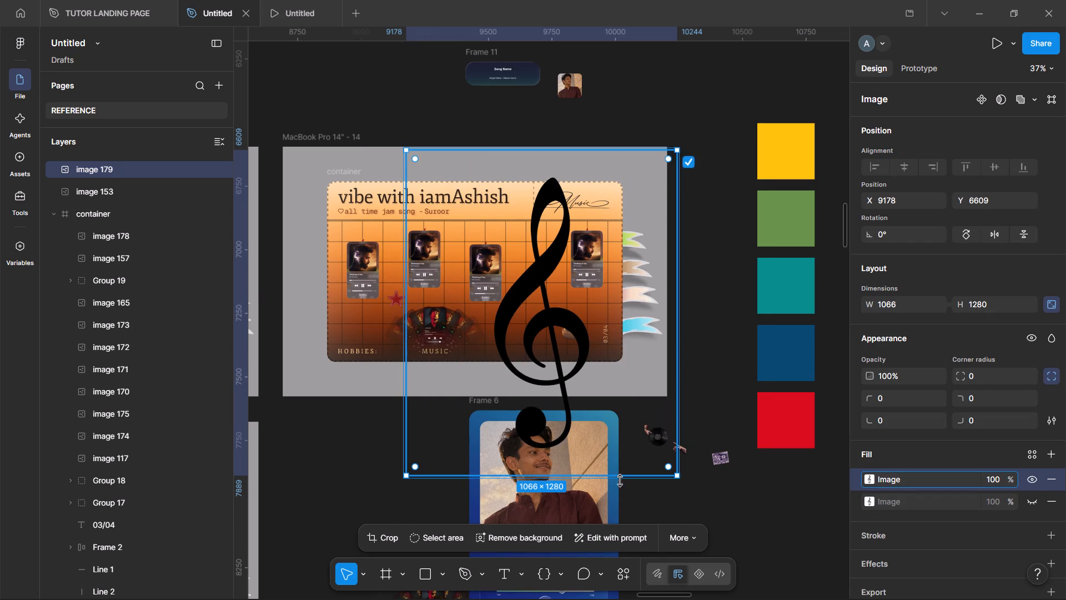
click(673, 532)
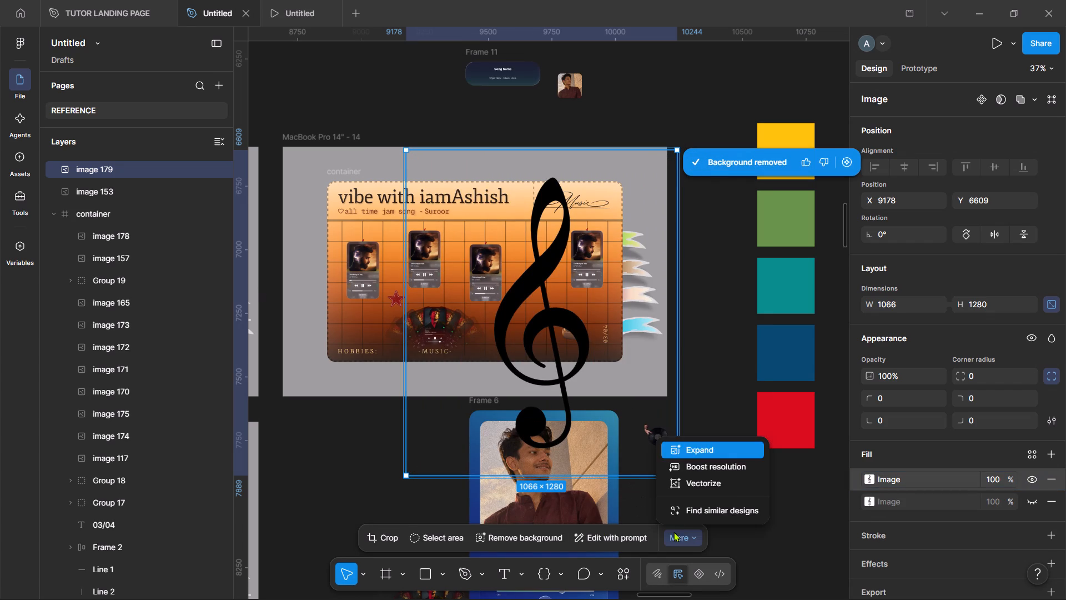
click(742, 472)
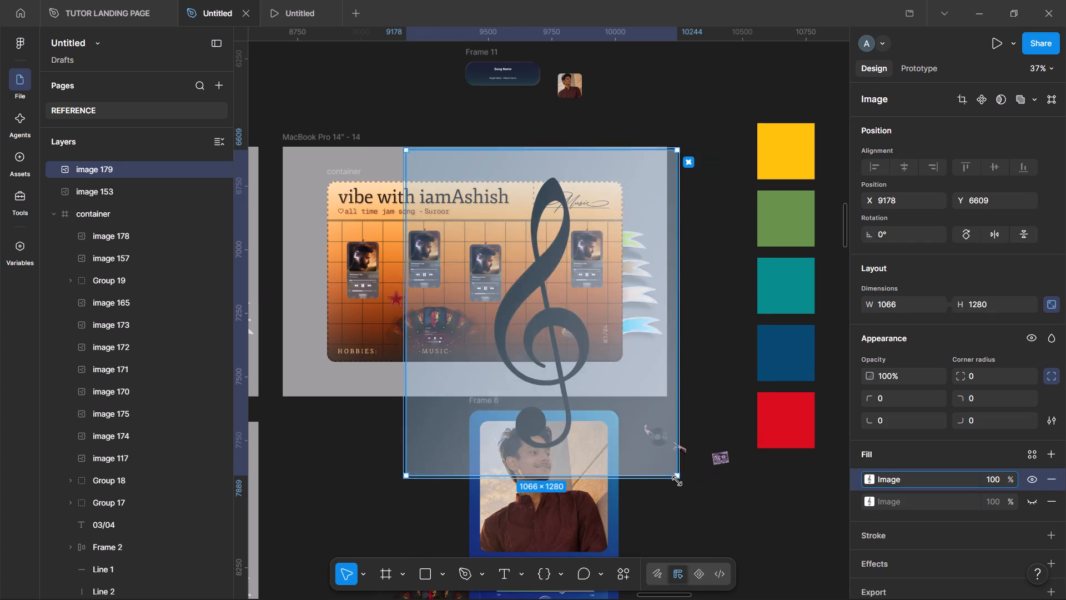
Shrink the treble clef image to about 216 × 259 and place it on the empty canvas beside the frame's upper corner.
drag(677, 481, 547, 369)
key(ctrl+z)
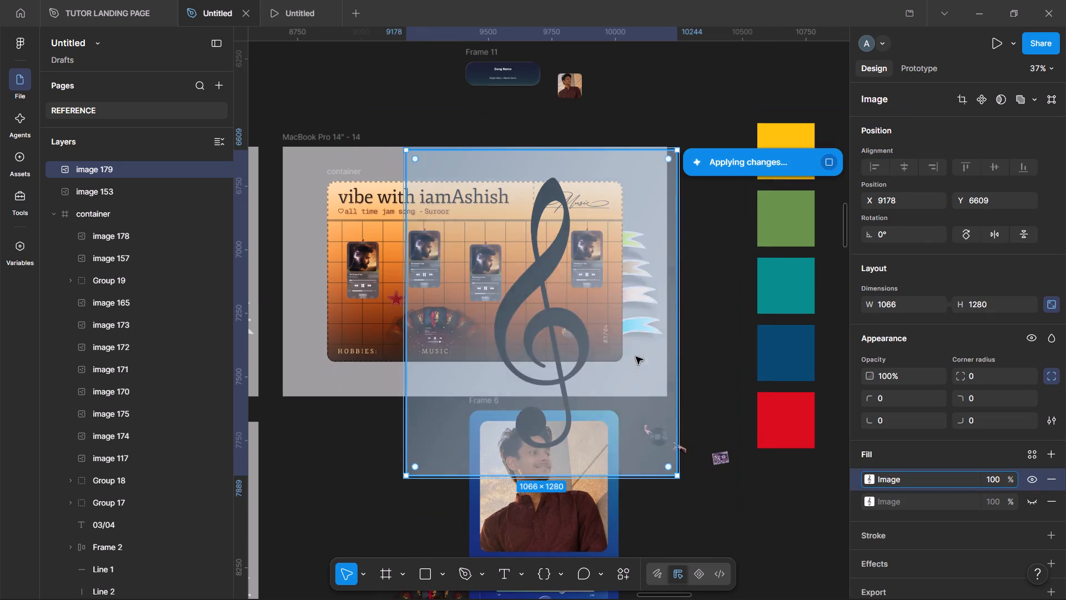
drag(407, 148, 549, 317)
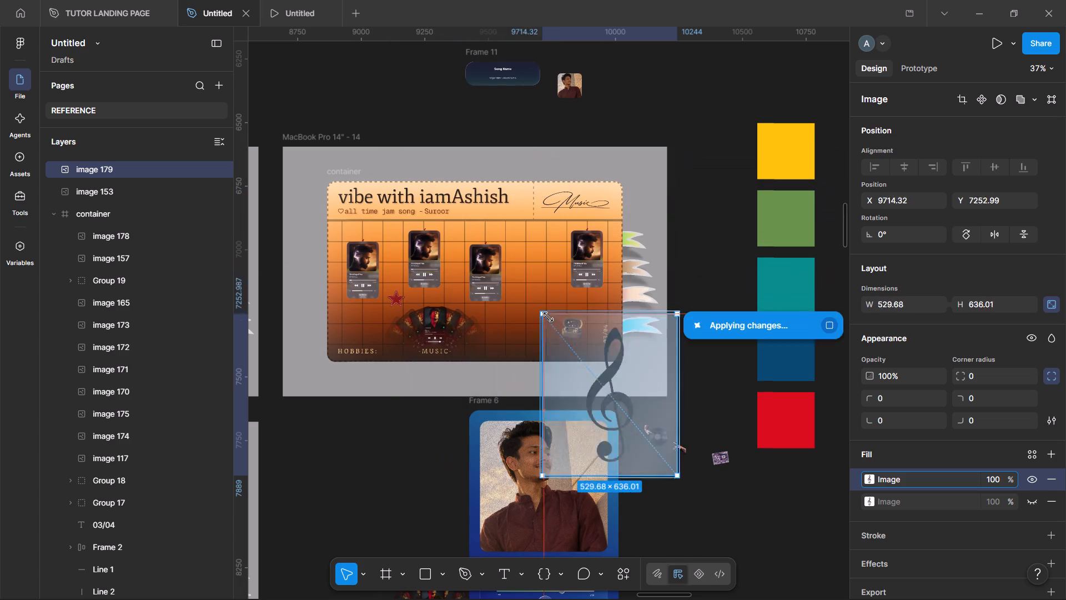
drag(549, 317, 584, 351)
drag(612, 399, 670, 139)
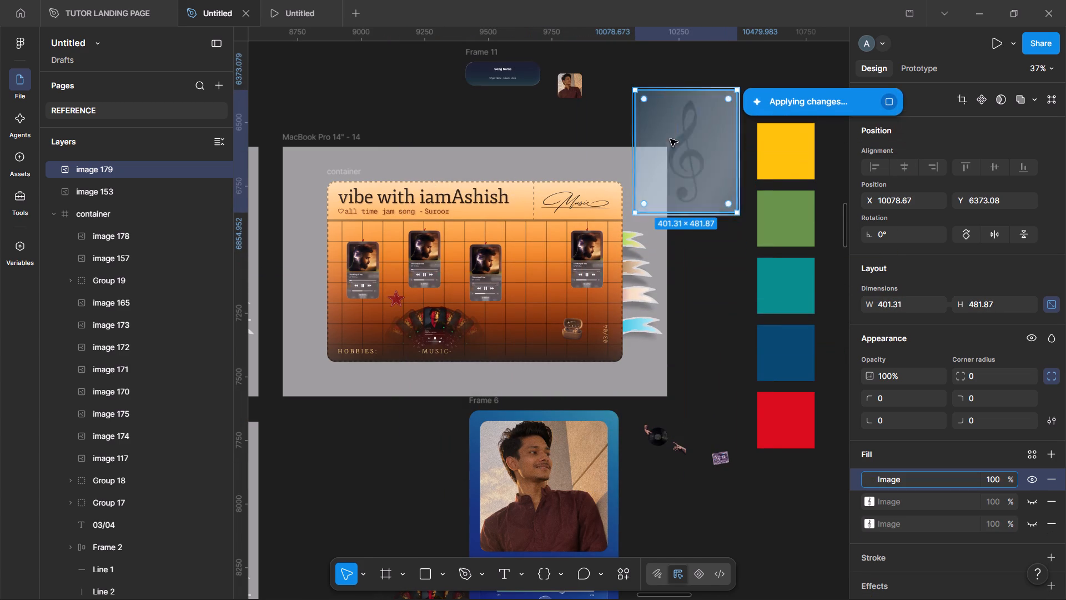
drag(633, 87, 686, 137)
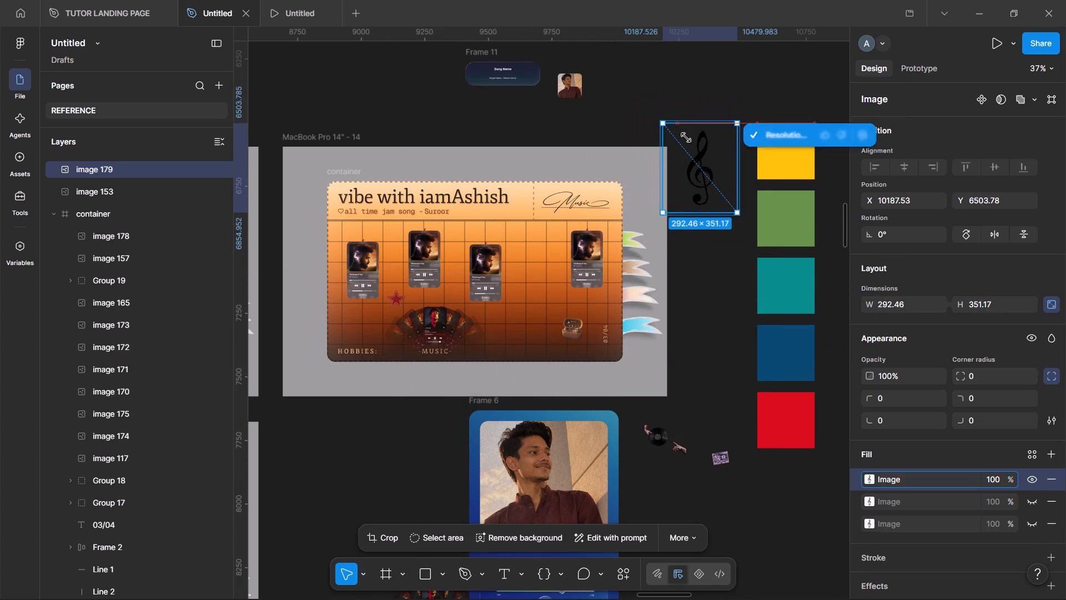
drag(686, 137, 698, 147)
Paste the copied double music note image onto the canvas and remove its background.
double_click(720, 292)
key(ctrl+v)
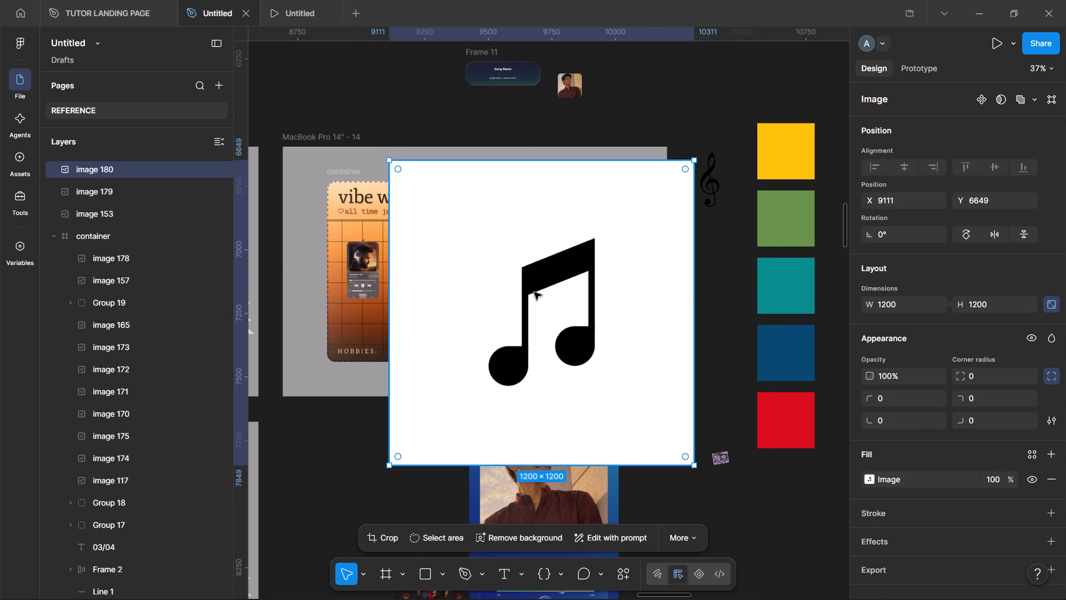
click(528, 532)
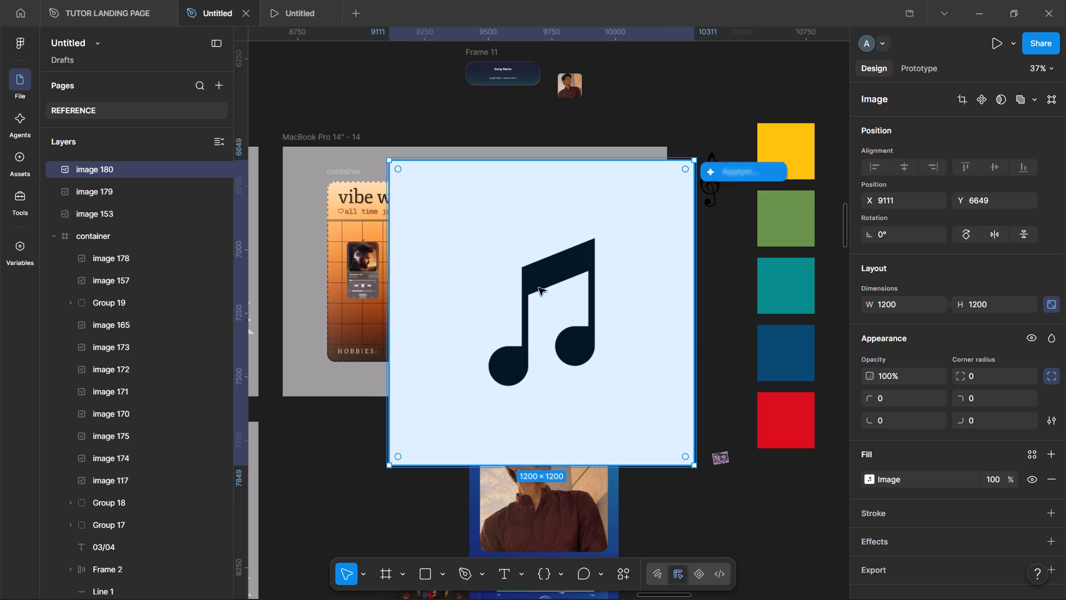
Shrink the double note image to about 332 × 332, place it below the treble clef, and boost its resolution.
drag(389, 161, 633, 381)
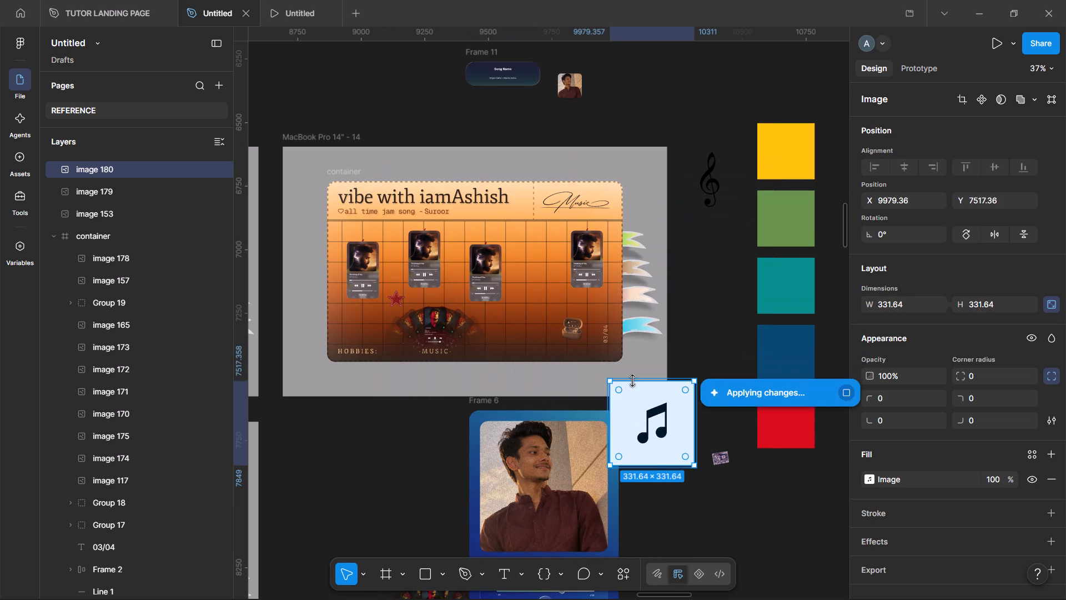
drag(662, 433, 714, 267)
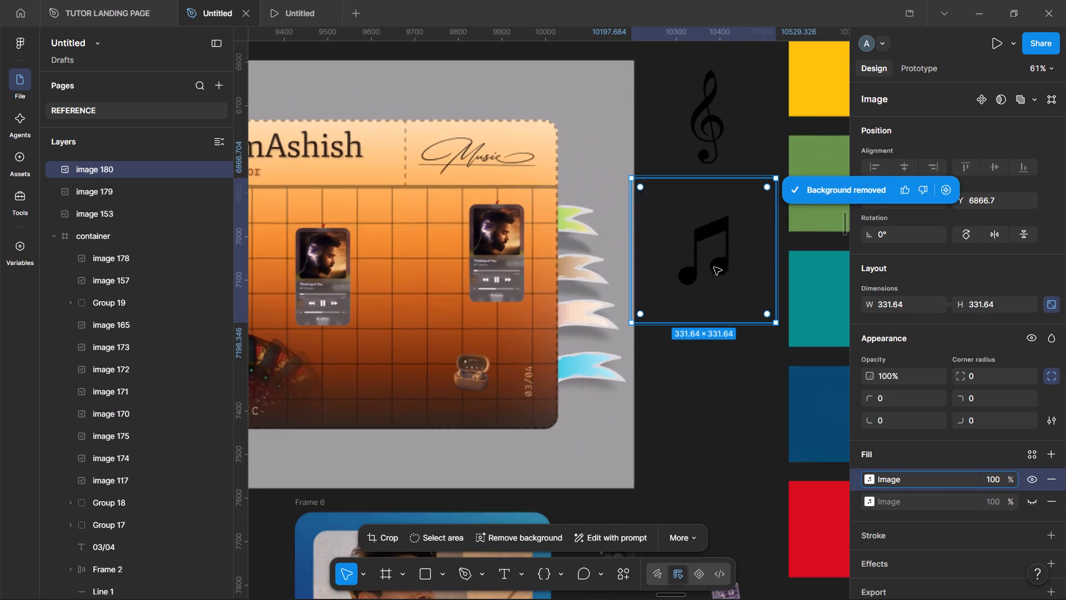
drag(695, 534, 721, 464)
click(721, 464)
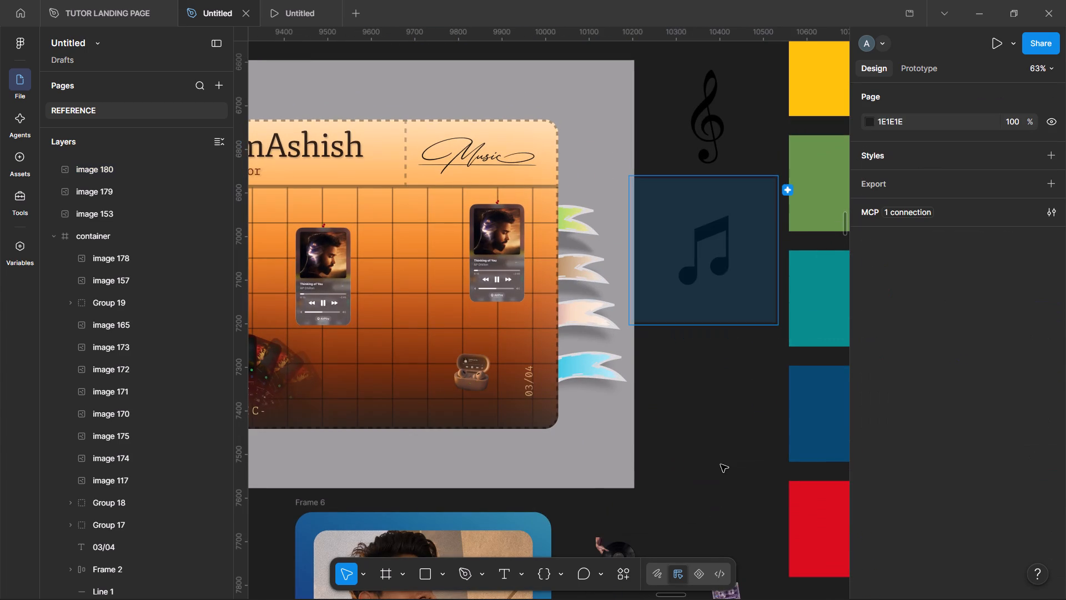
Crop the treble clef image tightly around the symbol, to about 89 × 227.
click(726, 121)
scroll(726, 121, left, 1)
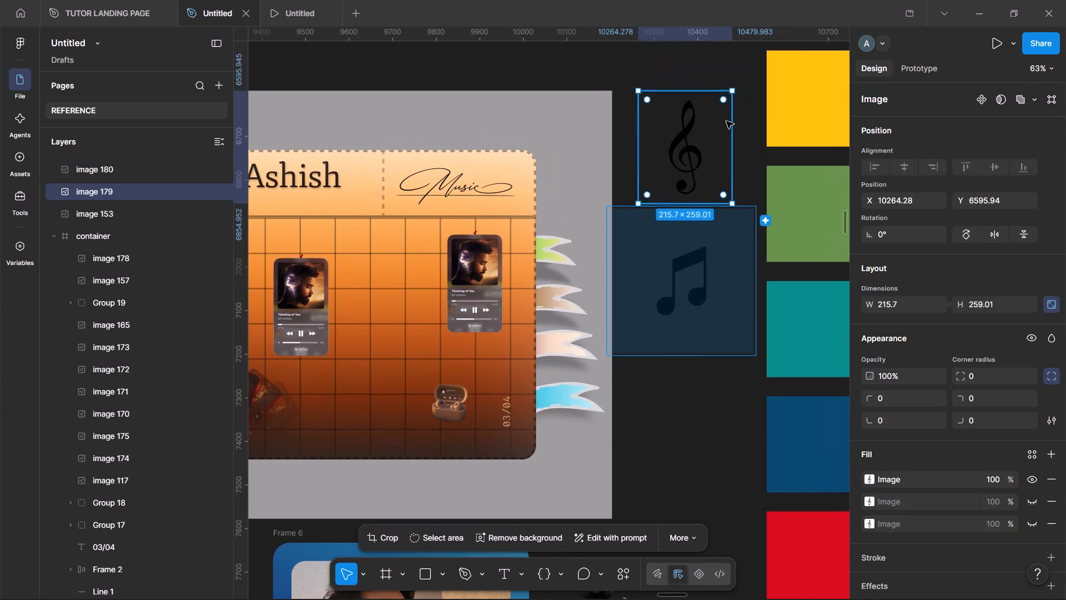
key(Return)
scroll(735, 123, left, 1)
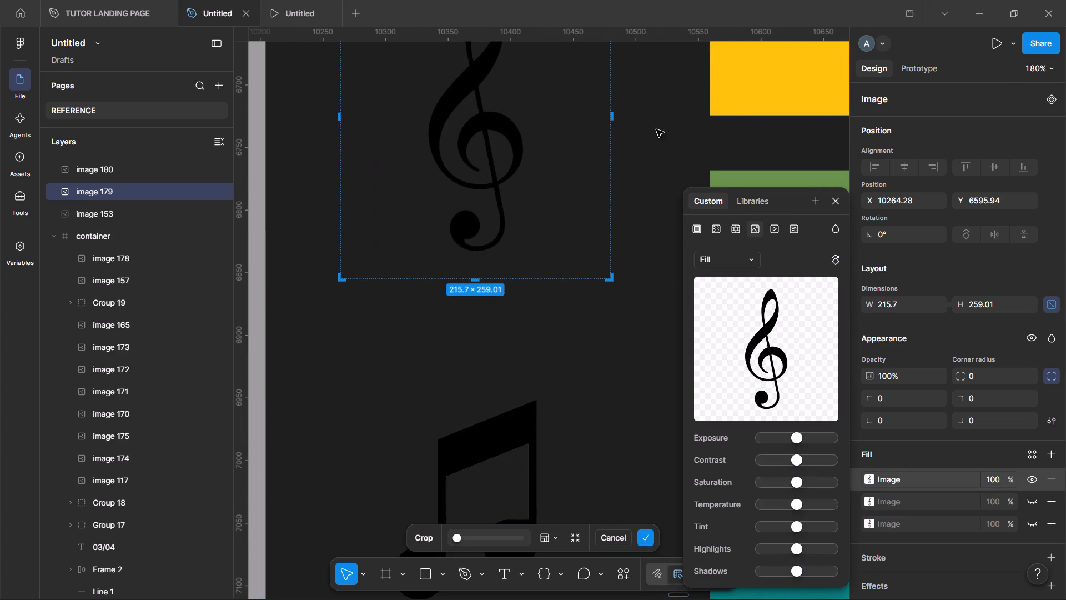
alt+drag(613, 119, 571, 125)
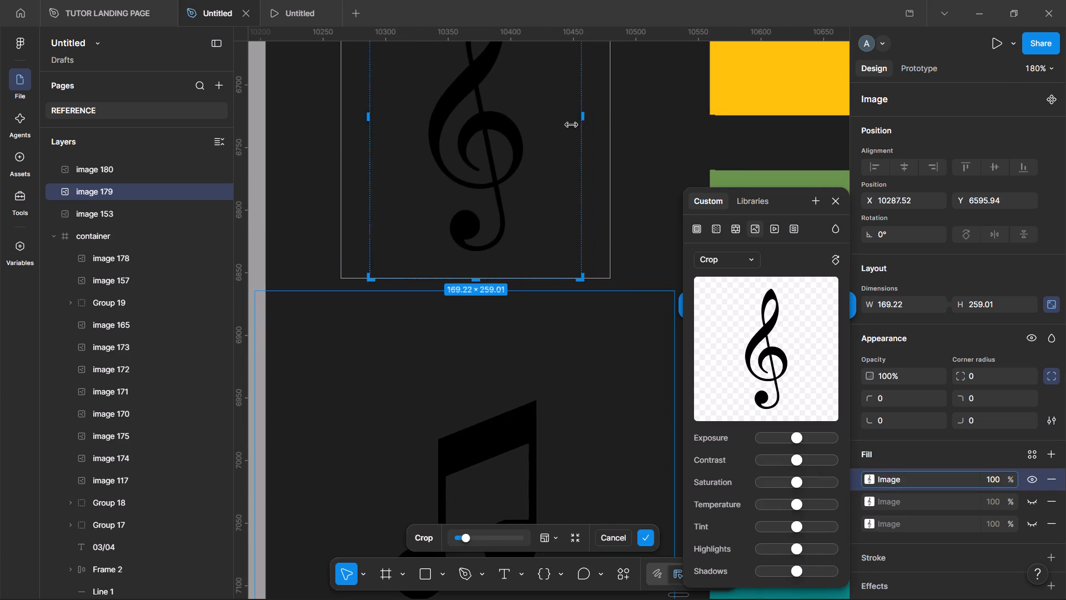
alt+drag(571, 125, 532, 137)
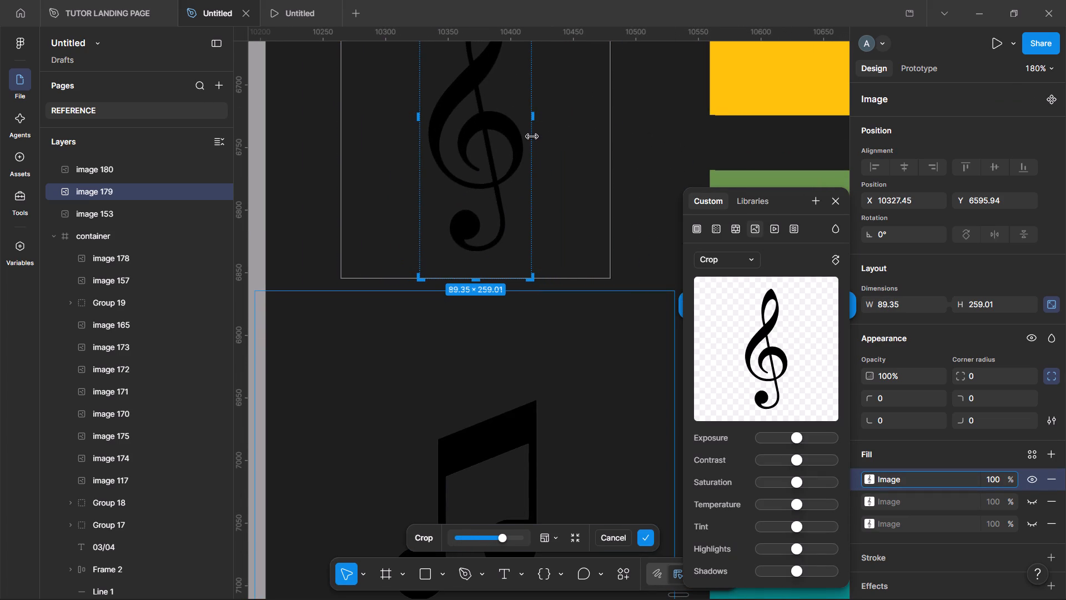
scroll(554, 179, up, 2)
scroll(554, 179, down, 1)
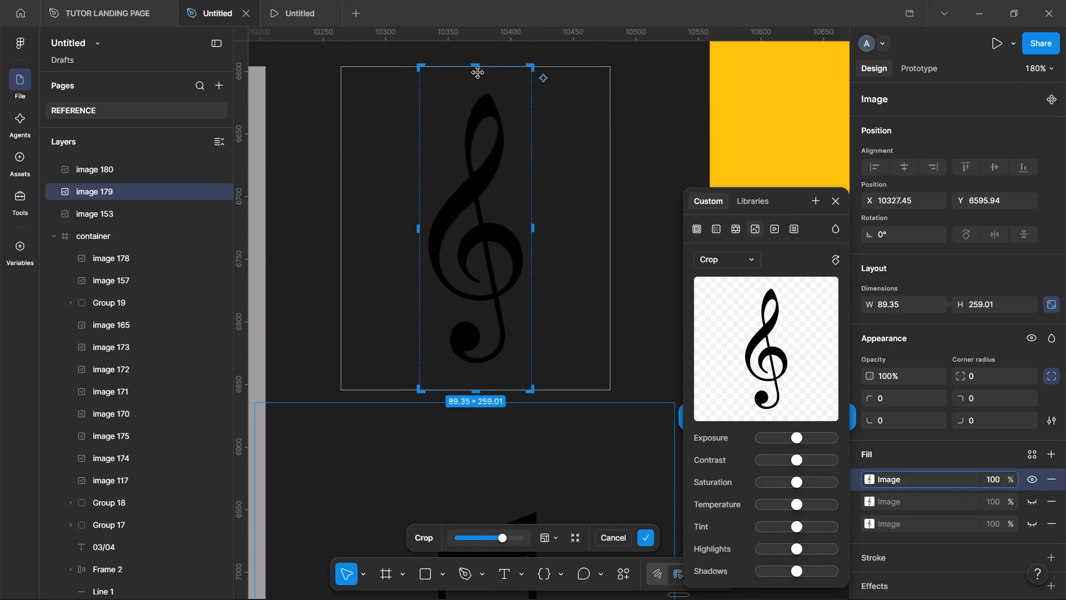
alt+drag(477, 62, 477, 83)
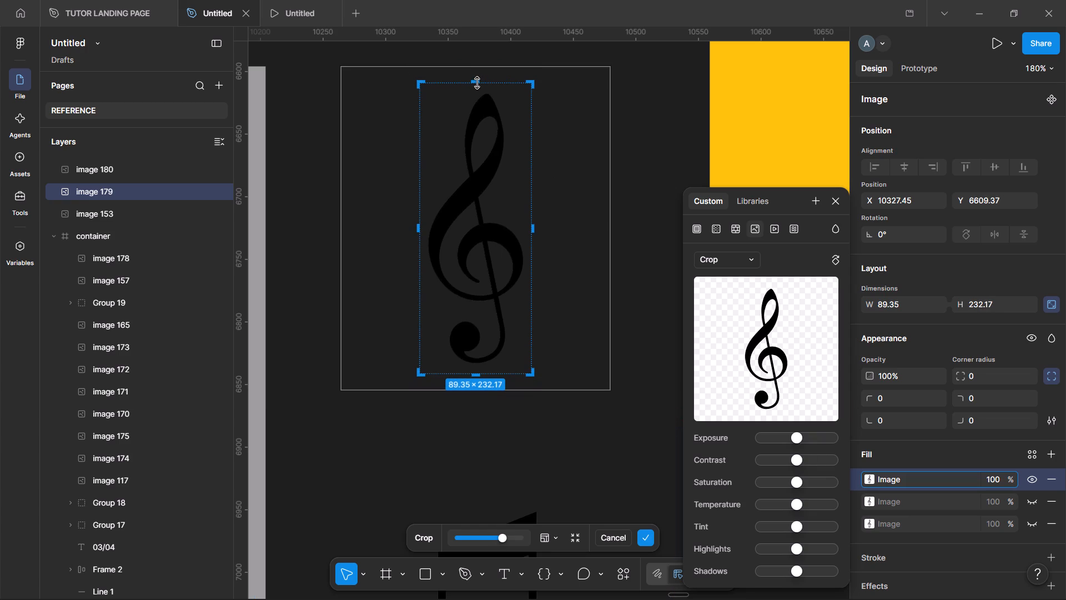
alt+drag(477, 83, 477, 86)
scroll(477, 86, down, 4)
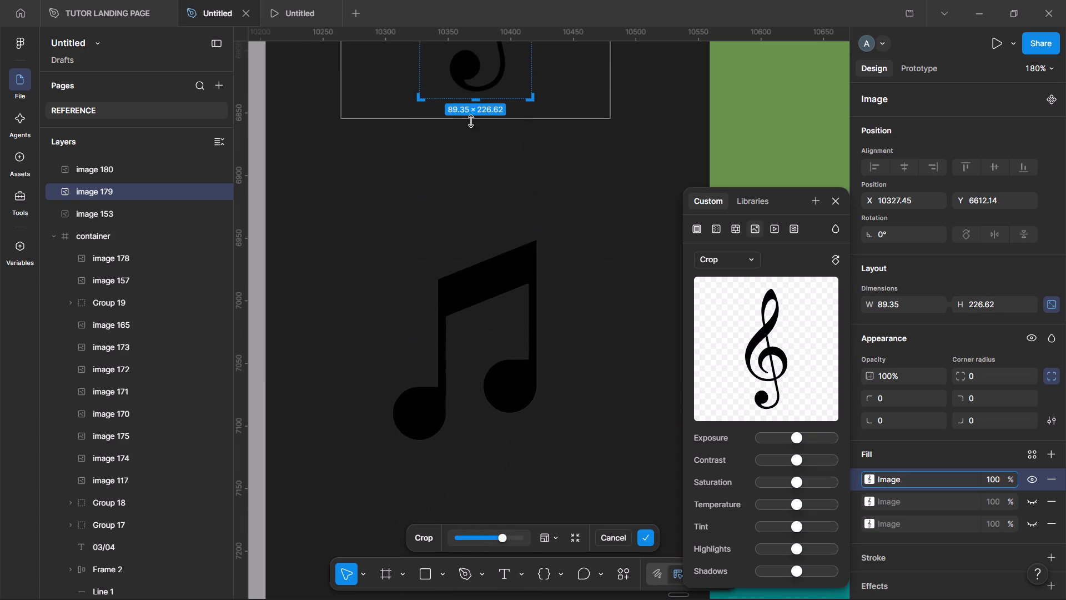
click(470, 276)
key(Return)
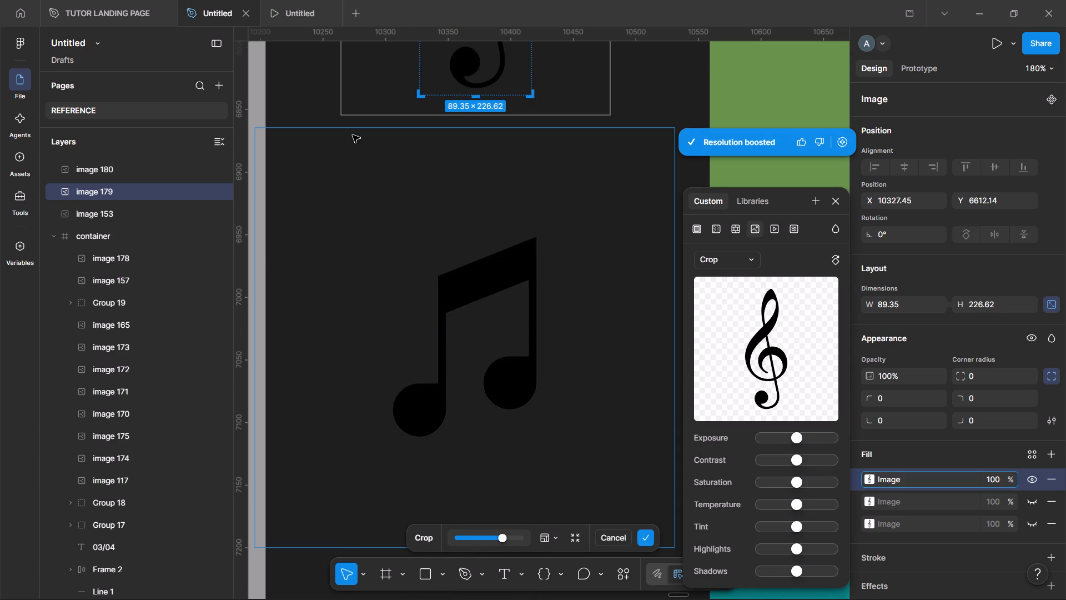
click(509, 251)
key(Return)
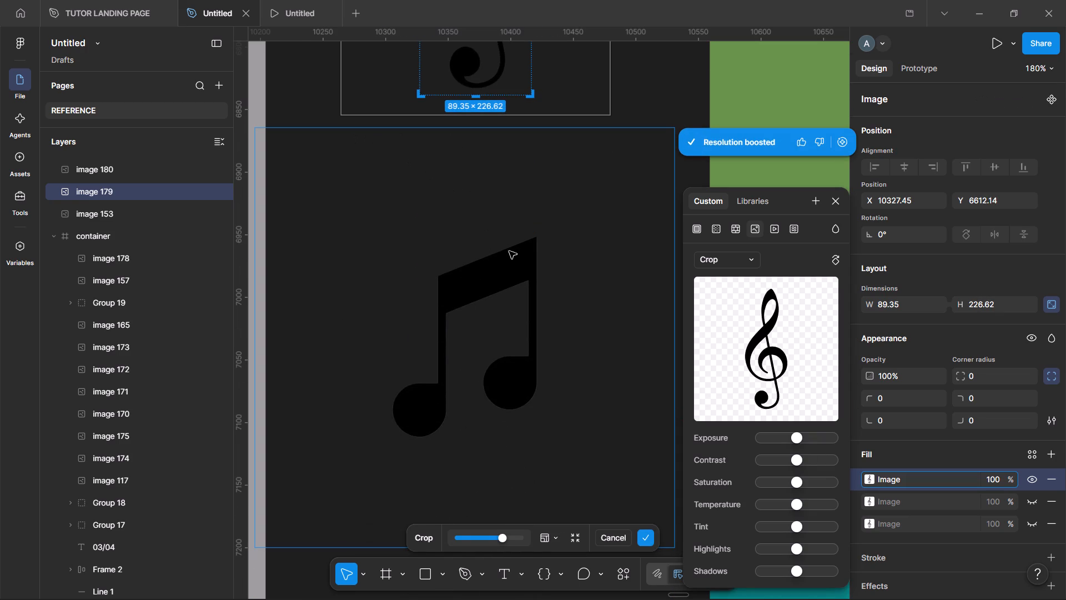
Crop the empty space above and below the double music note, bringing the image height to about 175.
double_click(505, 248)
scroll(505, 248, right, 1)
key(Return)
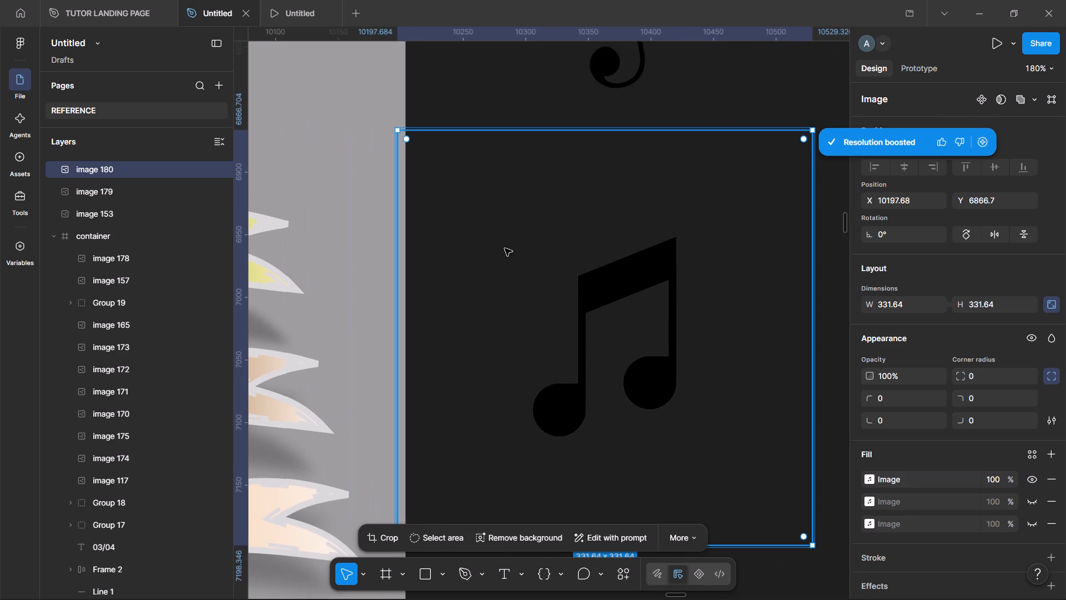
scroll(505, 248, left, 1)
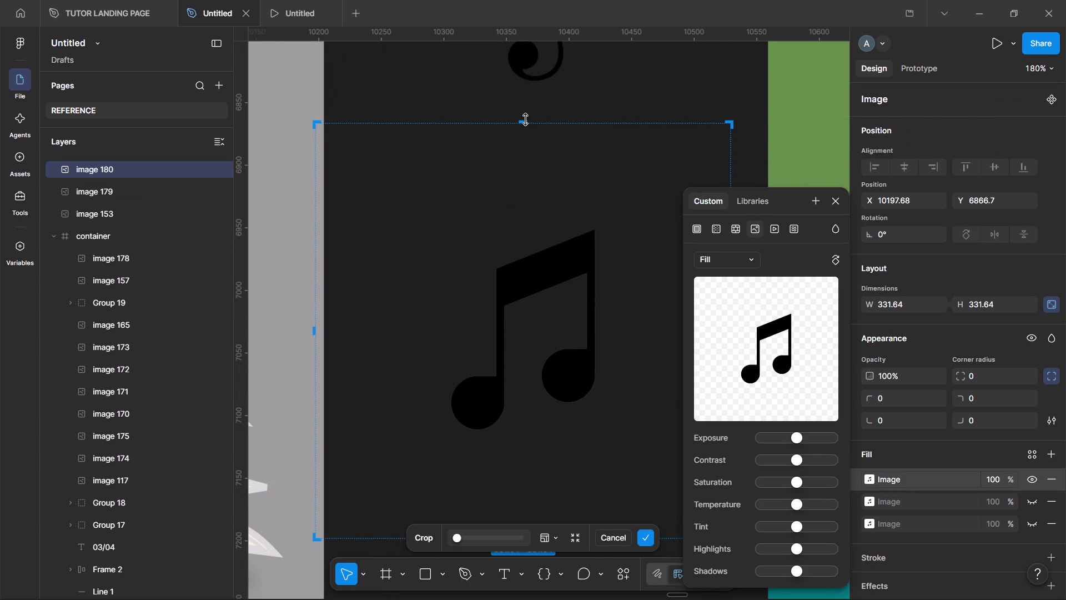
alt+drag(526, 121, 553, 217)
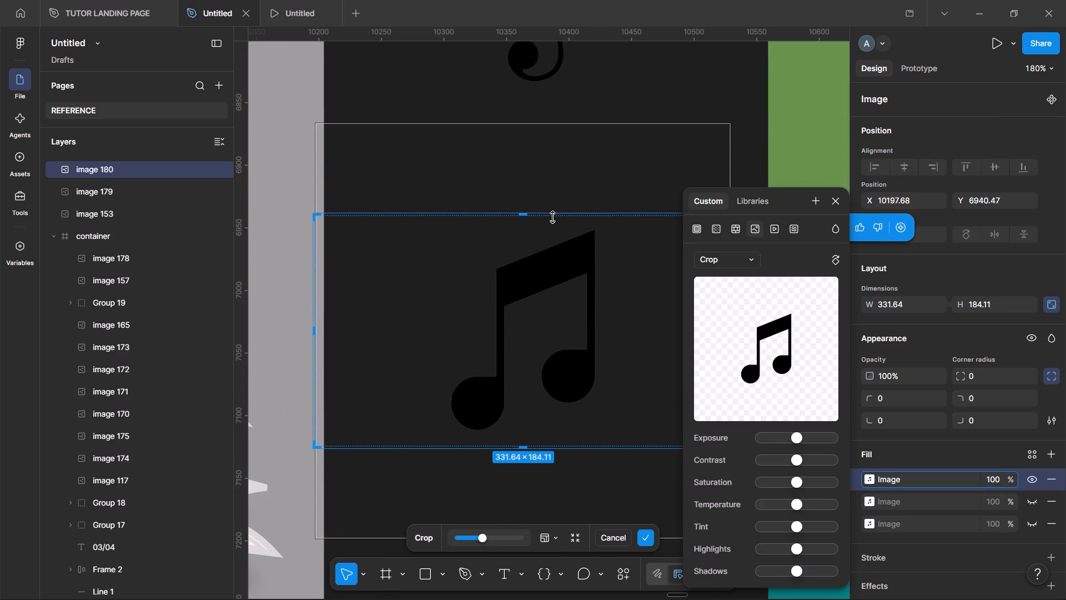
alt+drag(553, 217, 553, 221)
key(Return)
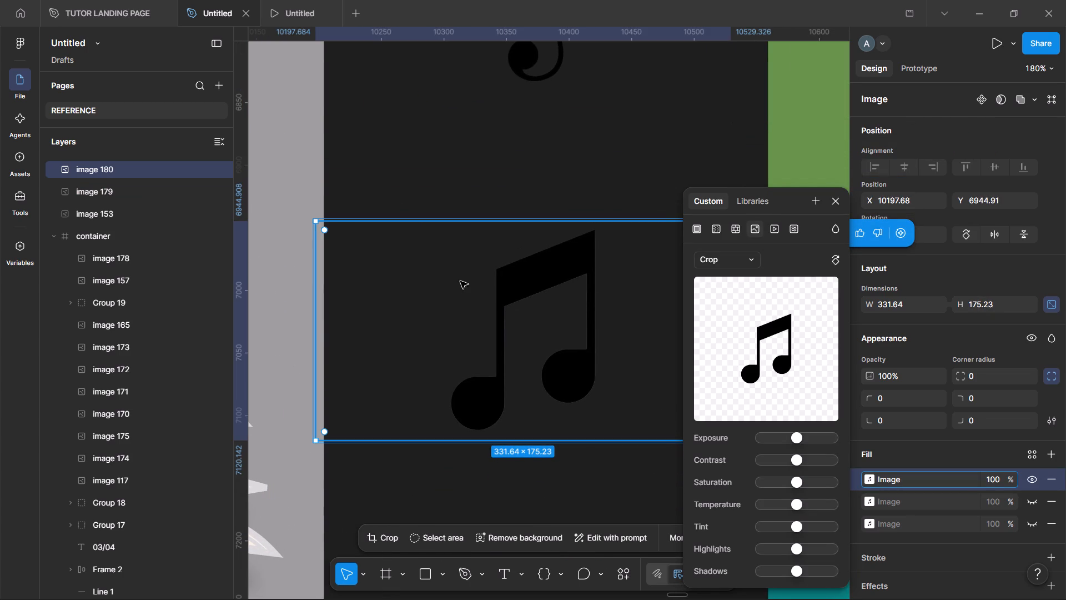
Crop the empty space on both sides of the double music note, bringing the image width to about 122.
double_click(441, 303)
scroll(320, 326, left, 1)
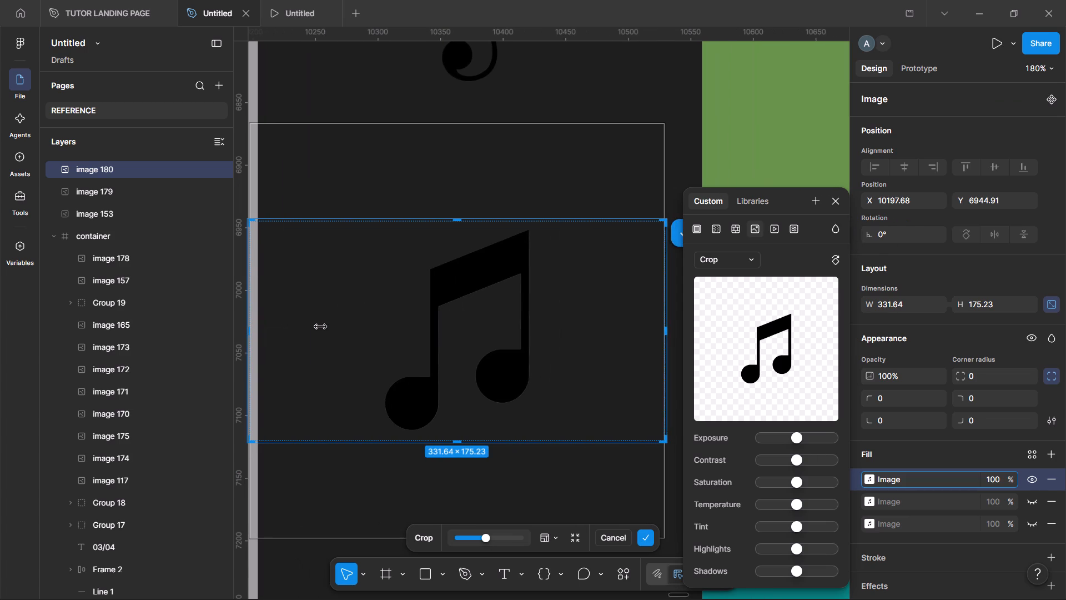
scroll(320, 326, right, 1)
scroll(320, 326, left, 1)
alt+drag(267, 331, 281, 329)
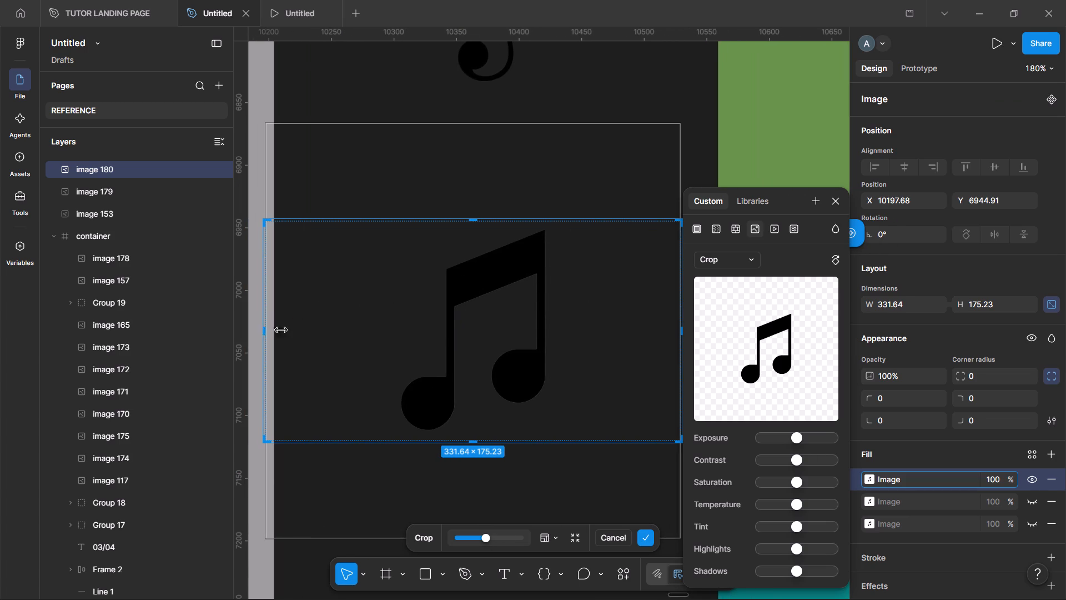
alt+drag(281, 329, 397, 334)
key(Return)
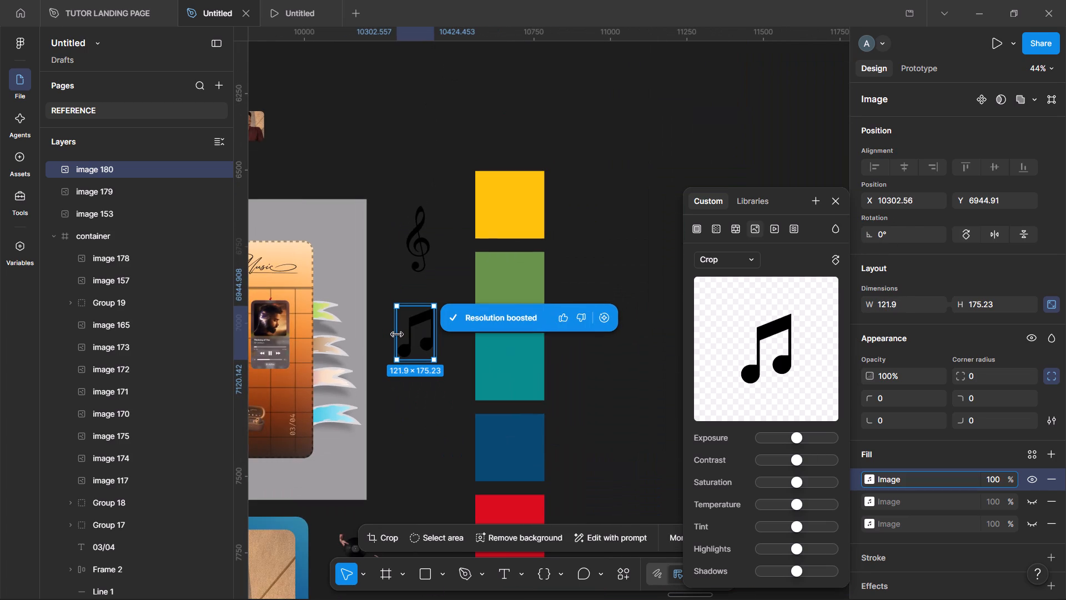
Scale the double music note image down to about 42 × 61.
click(393, 284)
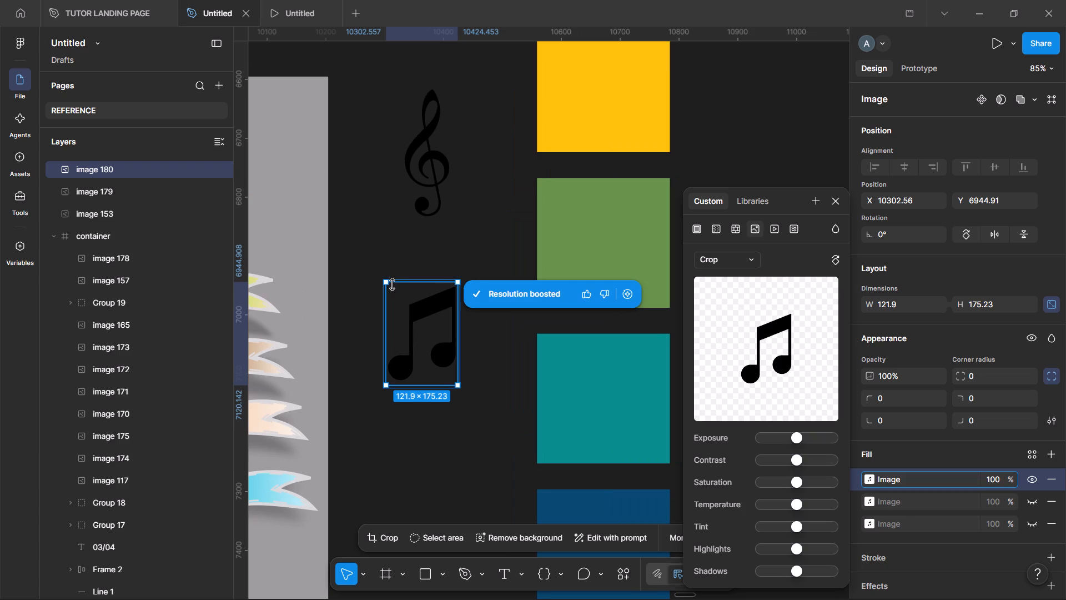
drag(388, 283, 447, 349)
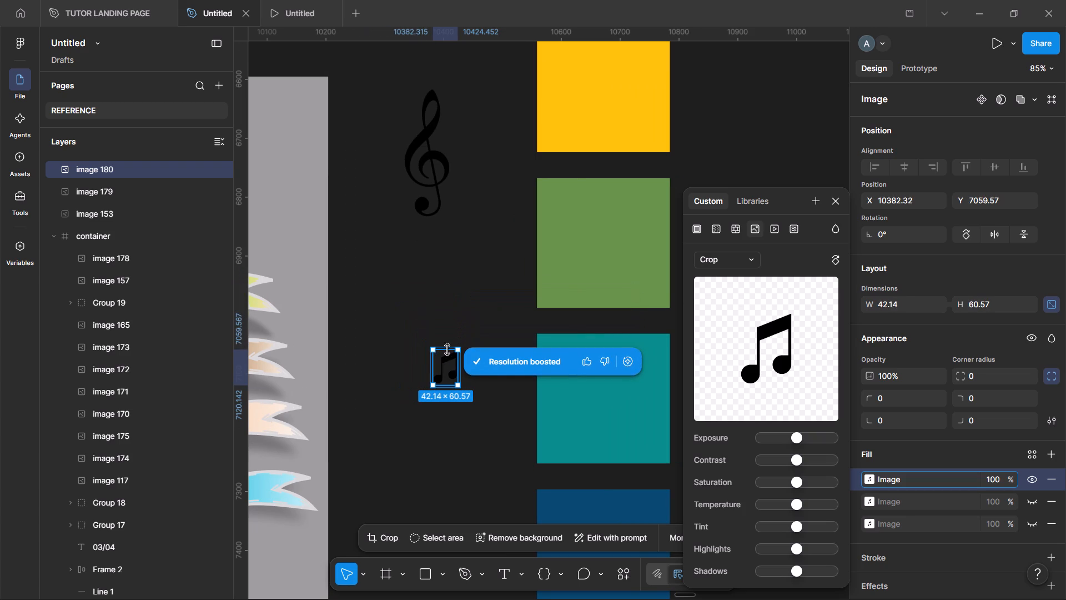
Scale the treble clef down to about 29 × 73 and place it next to the double music note.
drag(432, 179, 451, 274)
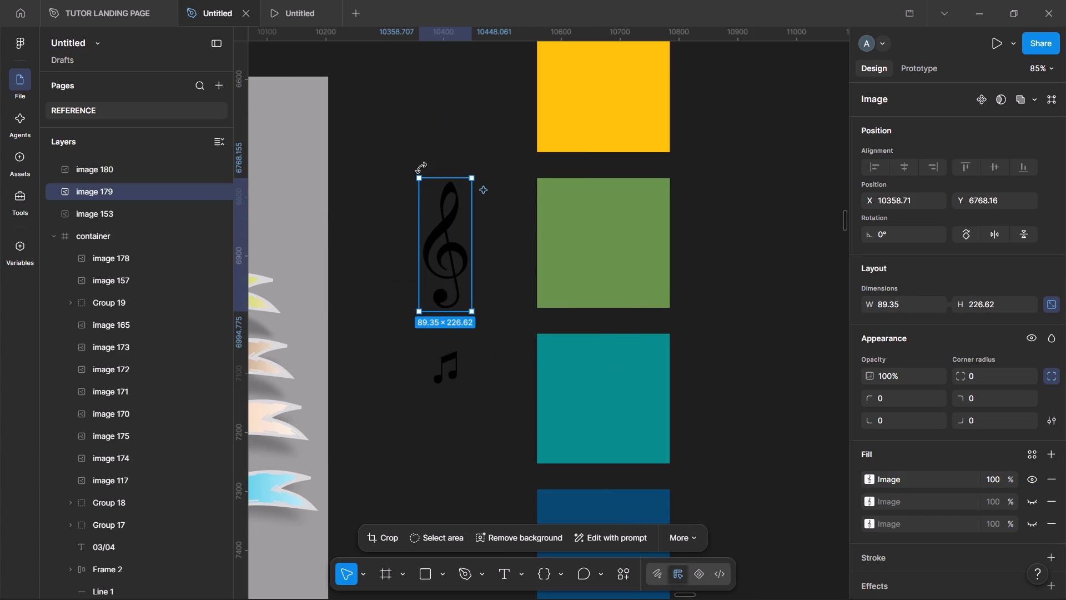
drag(418, 179, 461, 268)
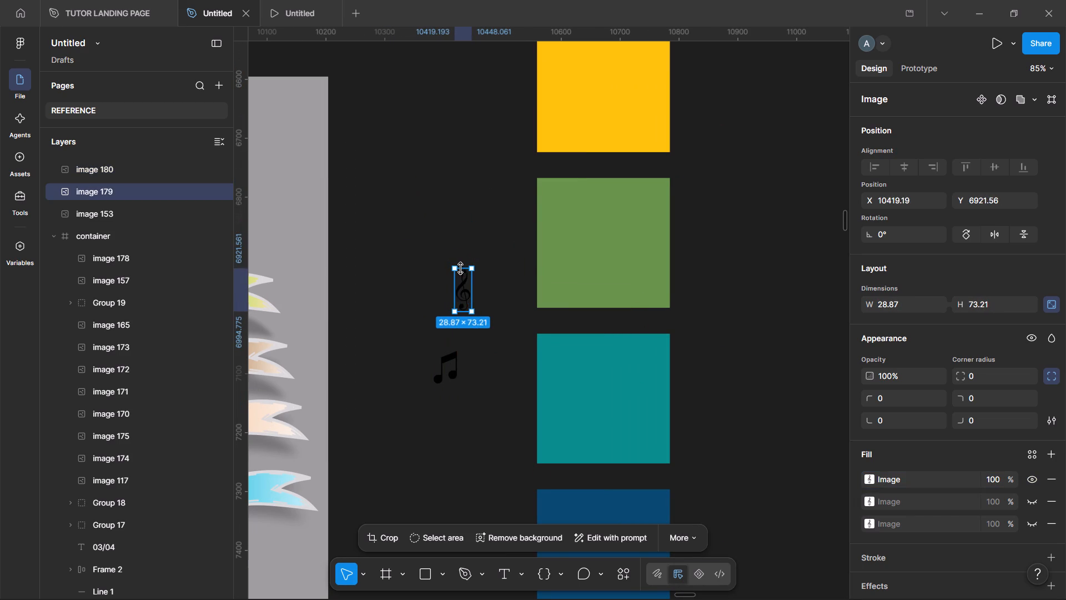
drag(472, 300, 383, 452)
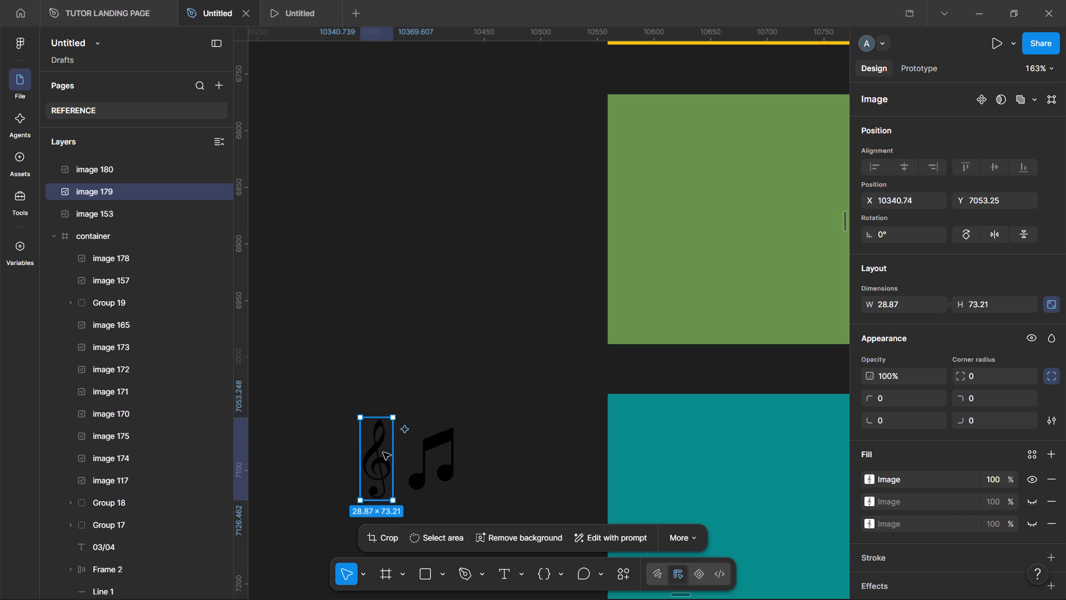
Move the treble clef onto the music card, between the second and third song player cards at about X 522, Y 228.
scroll(383, 452, down, 1)
scroll(383, 452, right, 3)
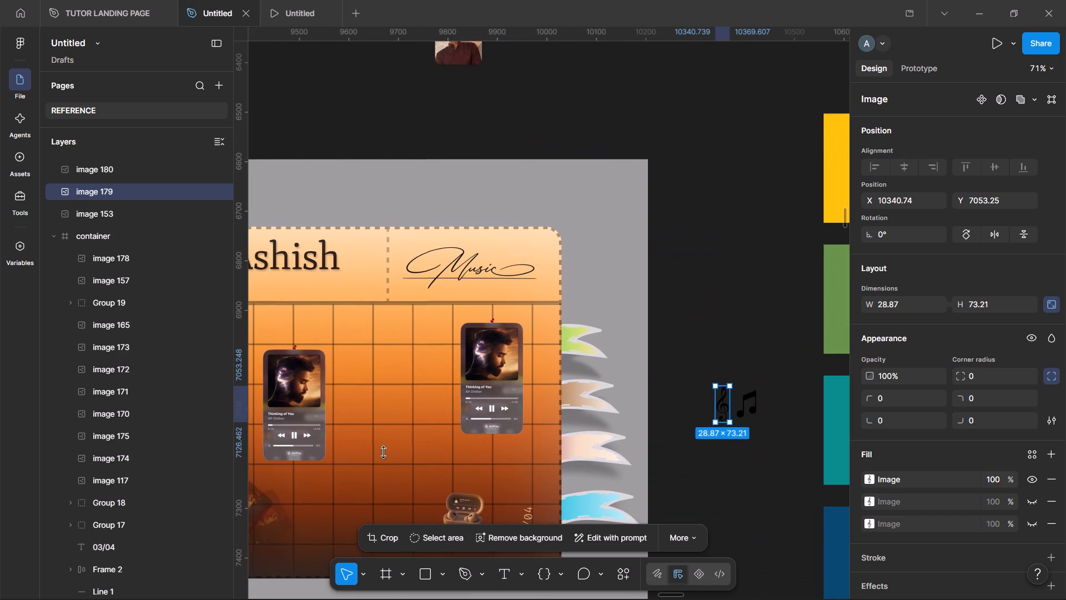
drag(725, 403, 353, 391)
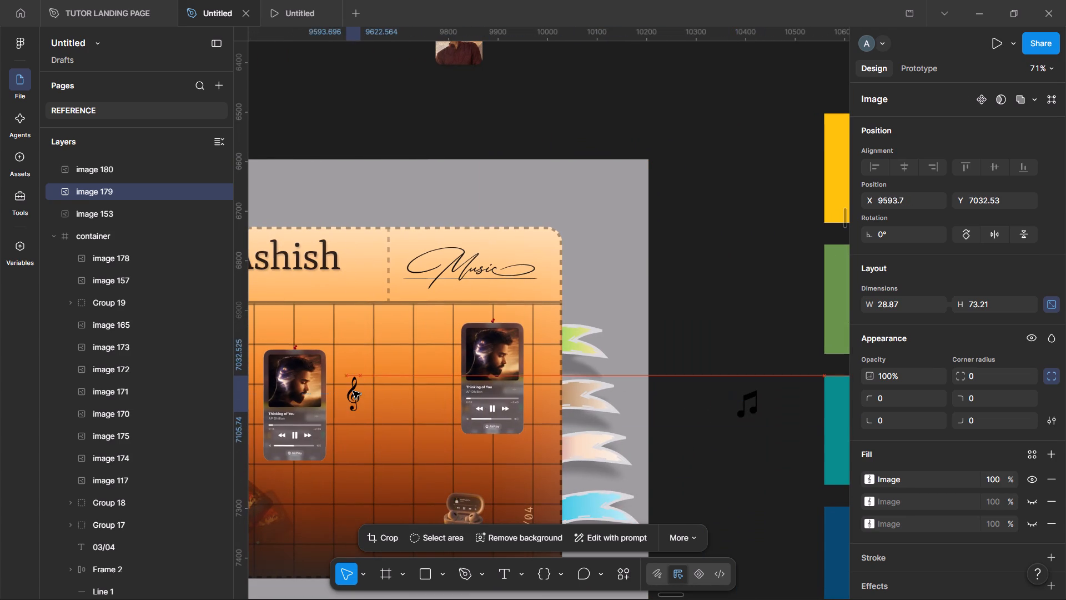
scroll(353, 391, right, 3)
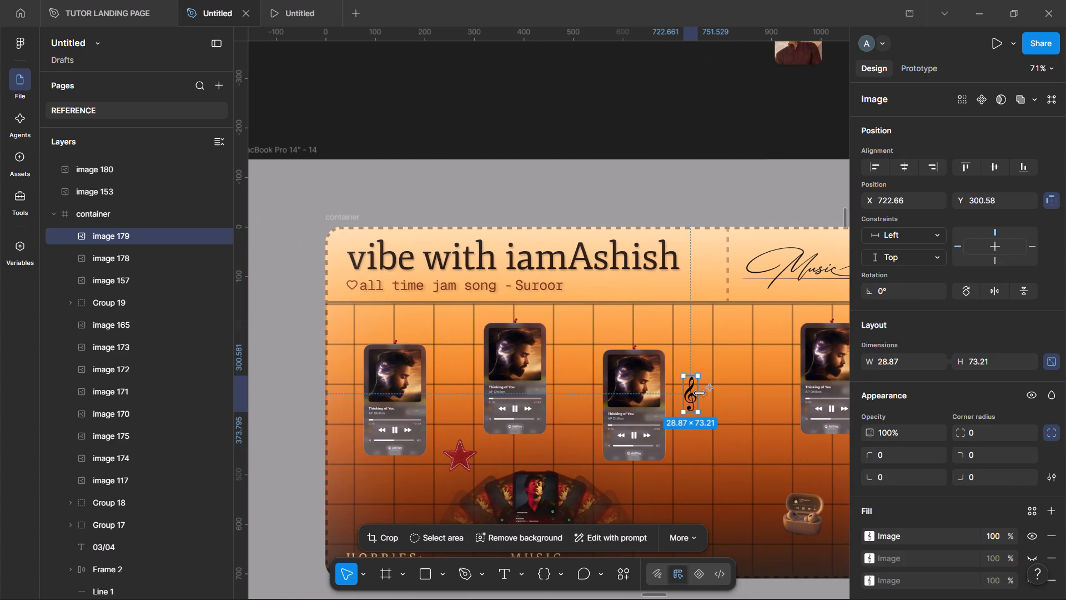
drag(691, 394, 429, 468)
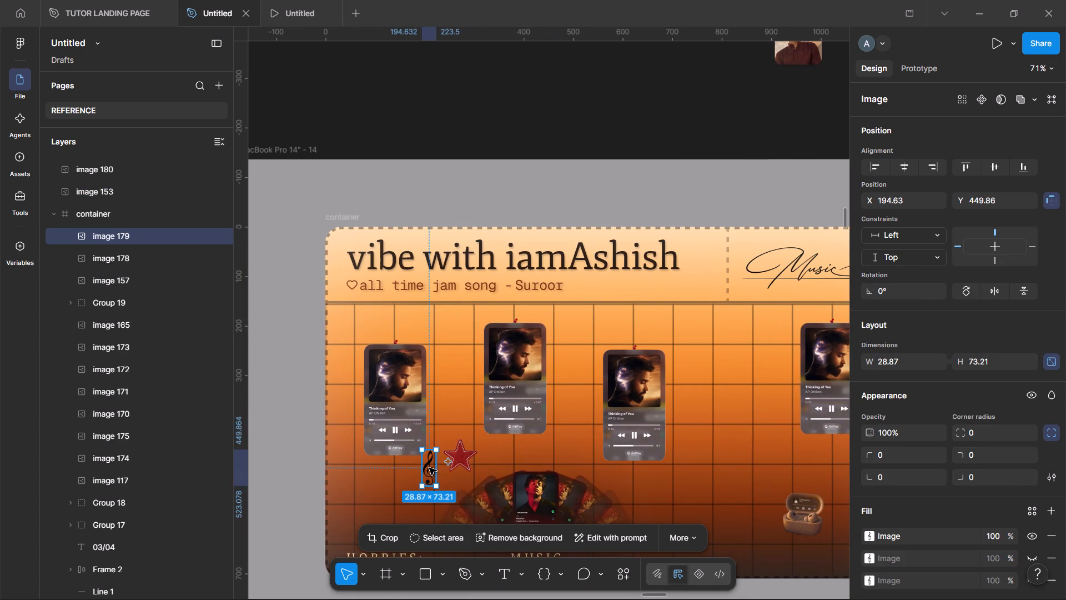
drag(433, 466, 595, 352)
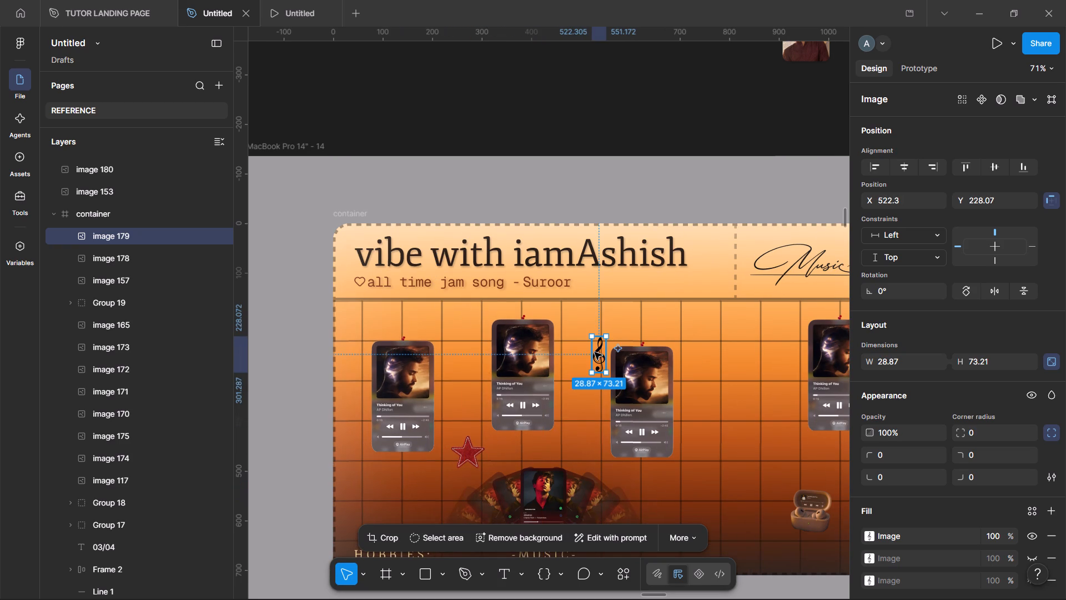
Delete the second song player card from the left and the small red pin above it.
click(535, 357)
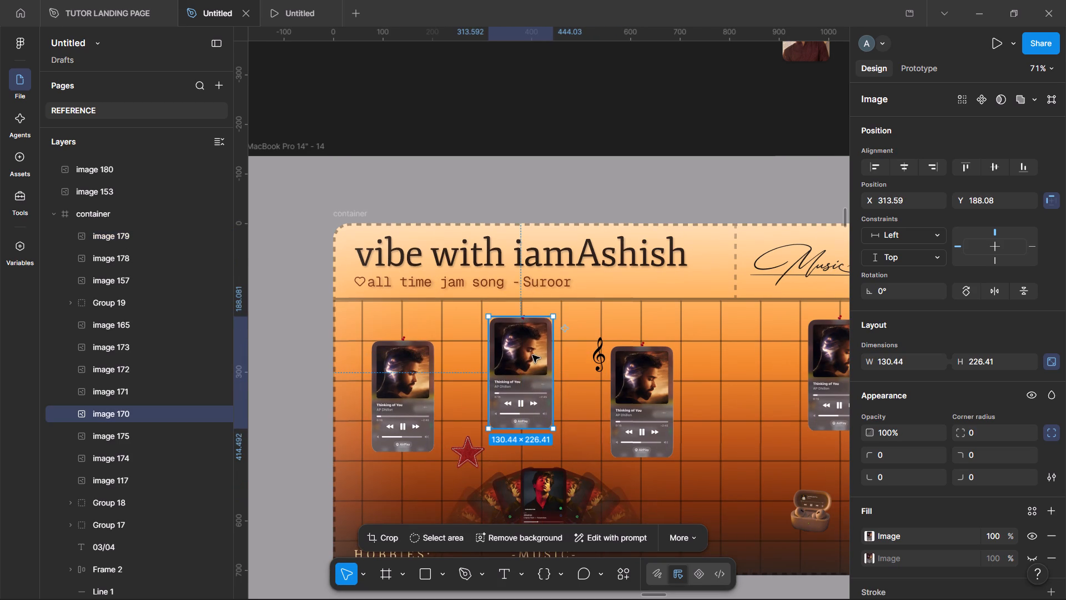
key(Delete)
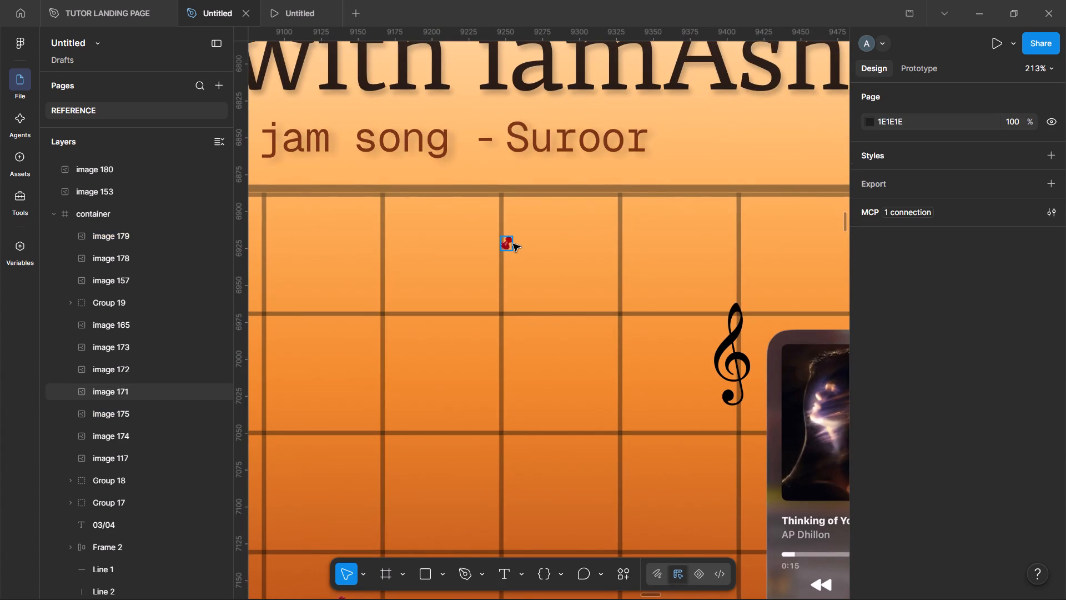
click(512, 241)
key(Delete)
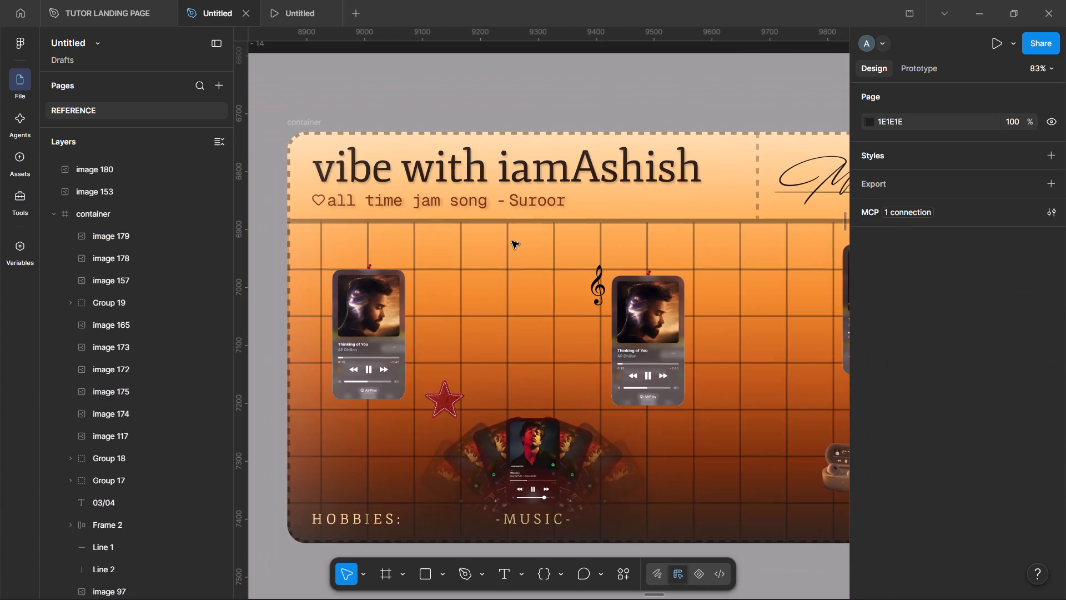
Move the treble clef into the gap before the rightmost song player card, at about X 767, Y 198.
drag(600, 291, 738, 274)
scroll(738, 274, left, 1)
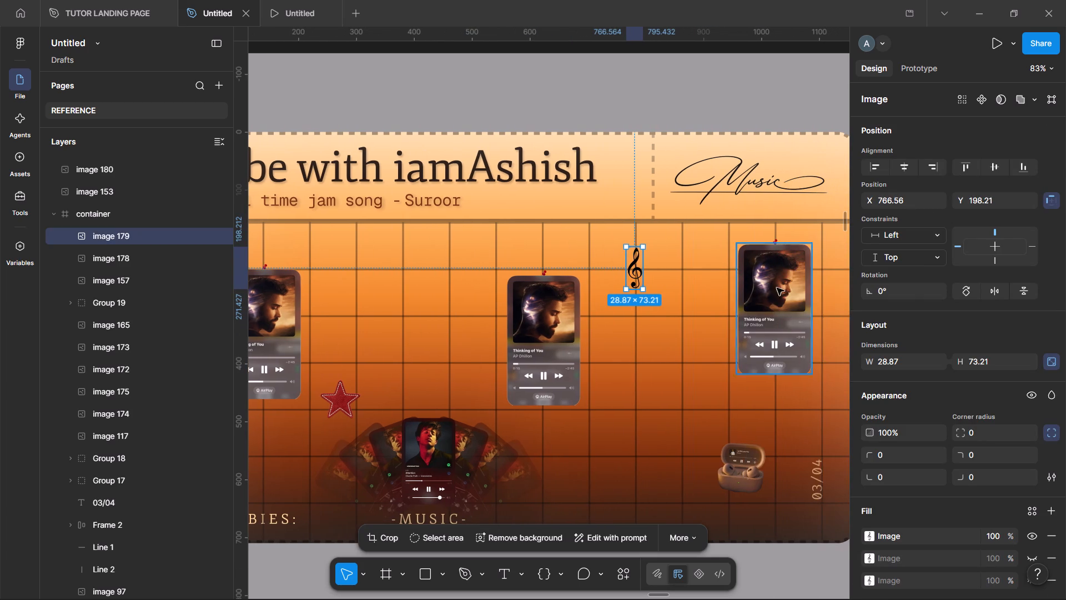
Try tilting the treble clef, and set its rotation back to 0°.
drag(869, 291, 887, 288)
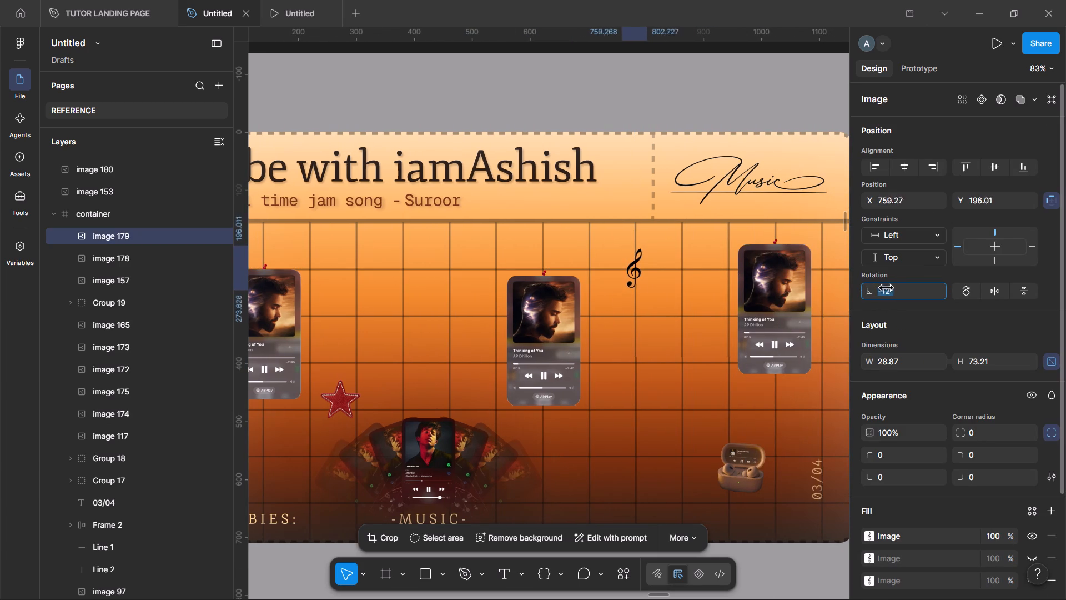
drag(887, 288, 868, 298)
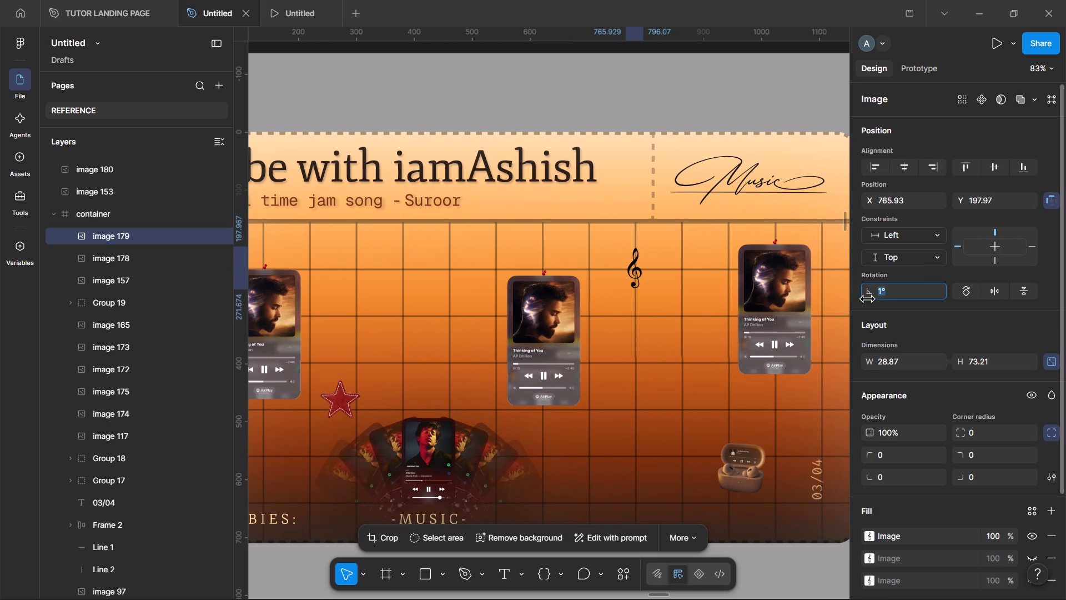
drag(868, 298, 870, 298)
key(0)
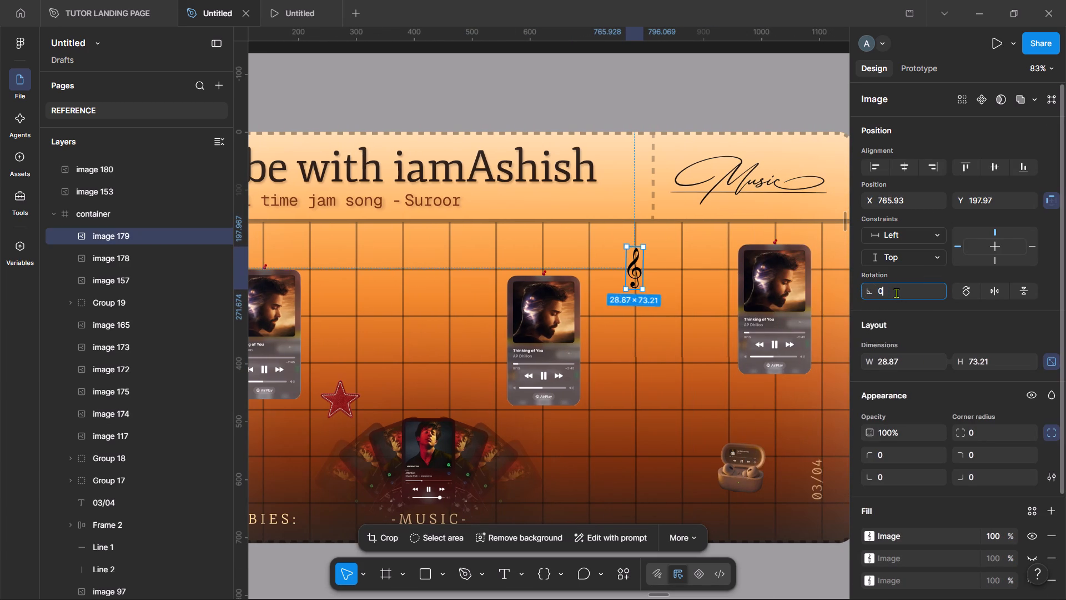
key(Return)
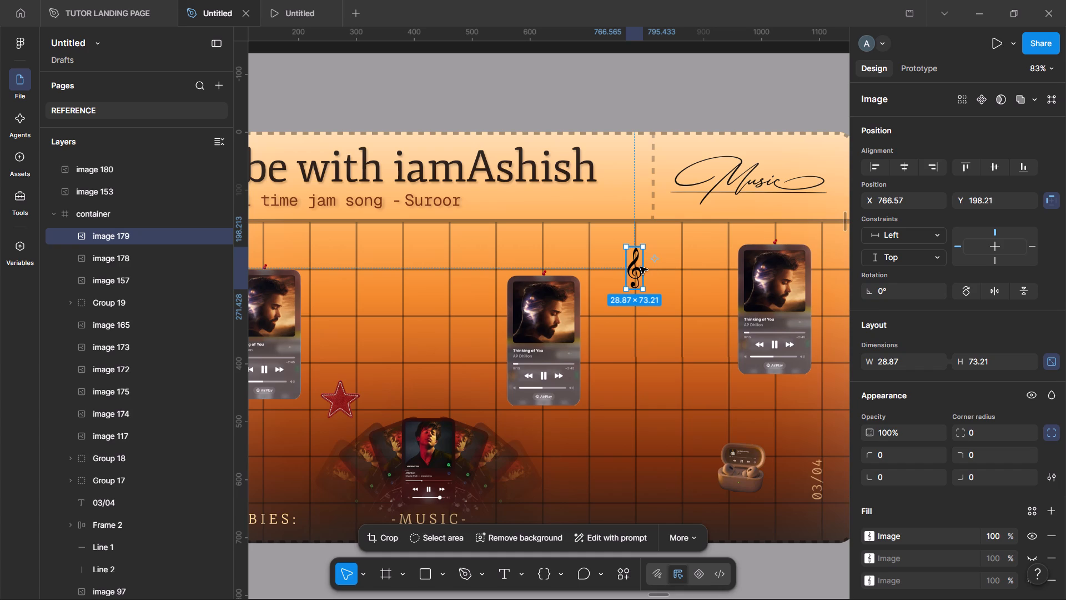
Reposition the treble clef slightly lower between the two right-hand song player cards, at about X 799, Y 243.
drag(640, 267, 659, 291)
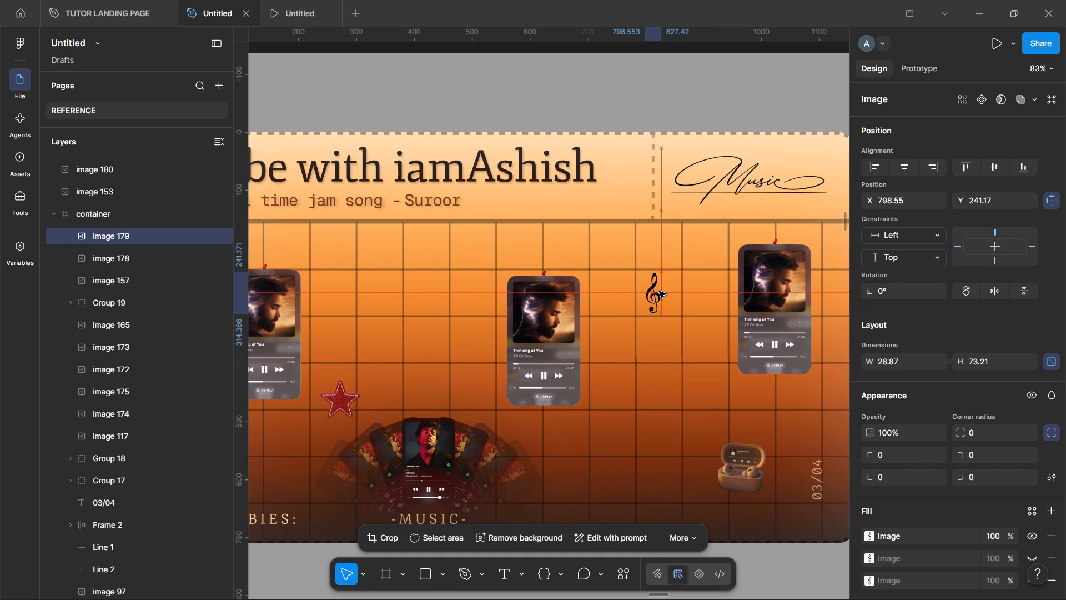
drag(659, 291, 656, 292)
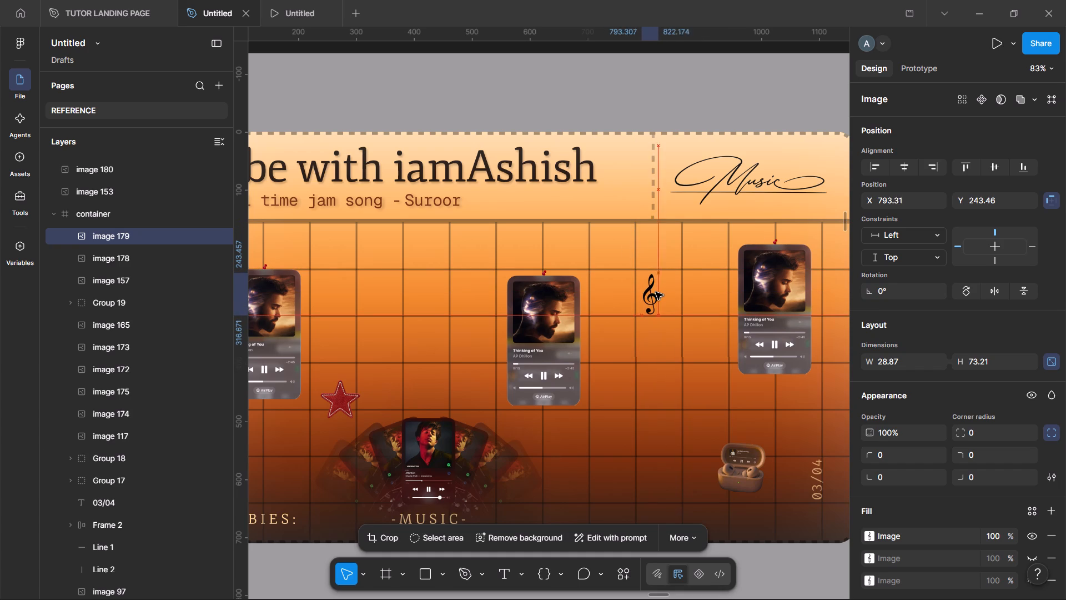
drag(656, 292, 658, 292)
Delete the rightmost song player card and the small red pin above it.
scroll(692, 289, left, 1)
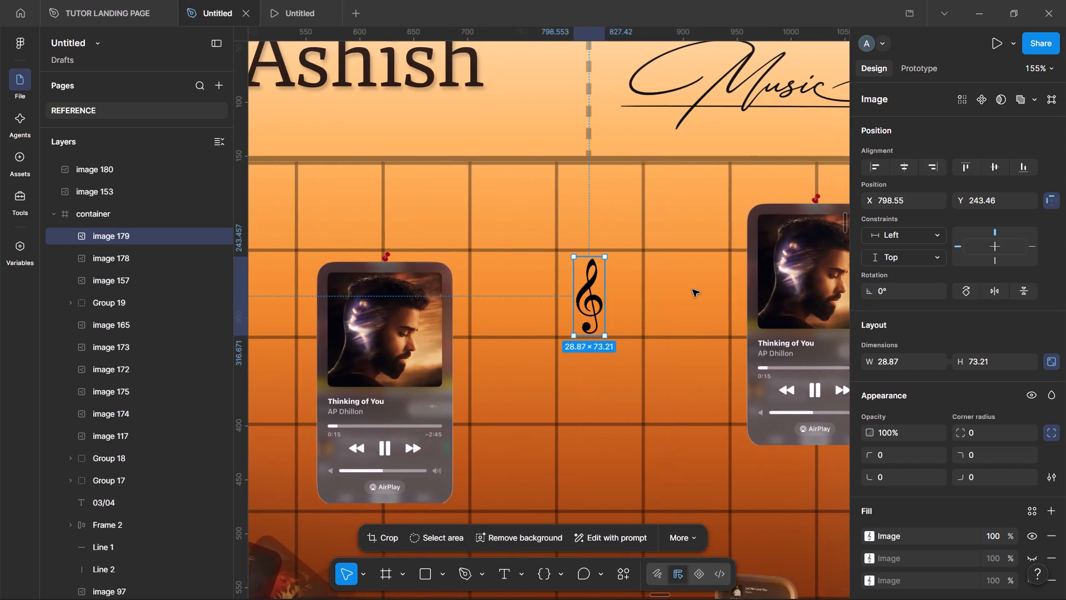
scroll(737, 389, down, 2)
click(761, 244)
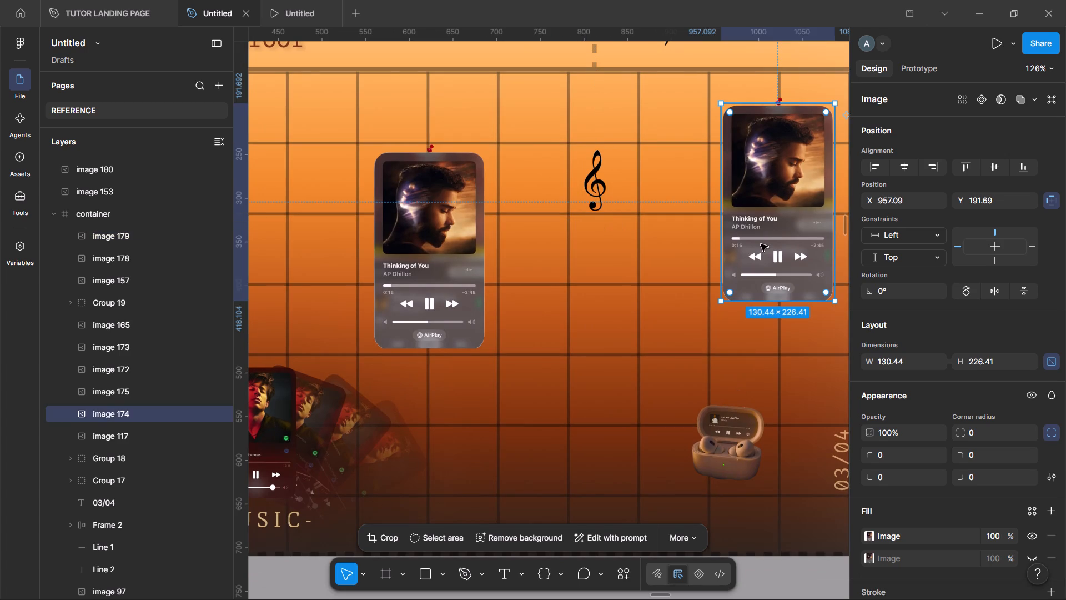
key(Delete)
click(774, 102)
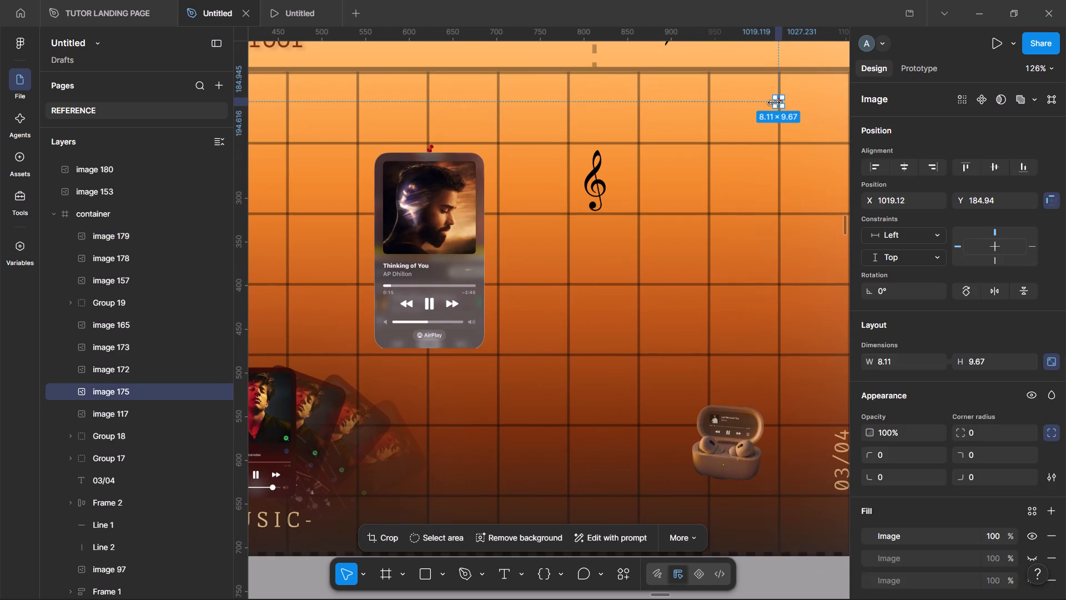
key(Delete)
Move the double music note onto the music card, below the Music signature at about X 945, Y 155.
scroll(633, 152, left, 1)
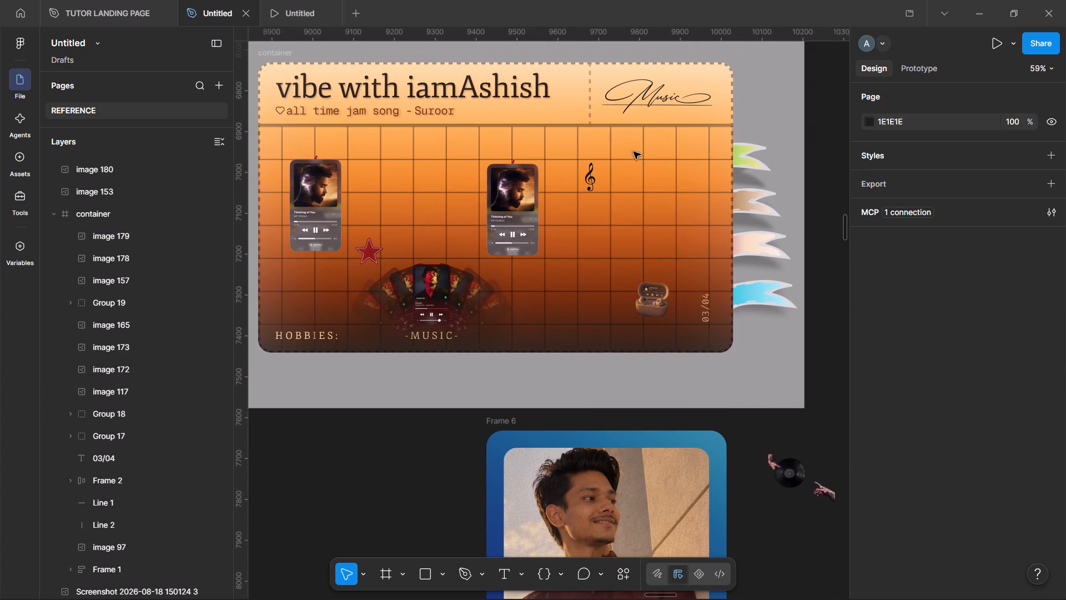
scroll(633, 152, left, 1)
scroll(666, 280, up, 2)
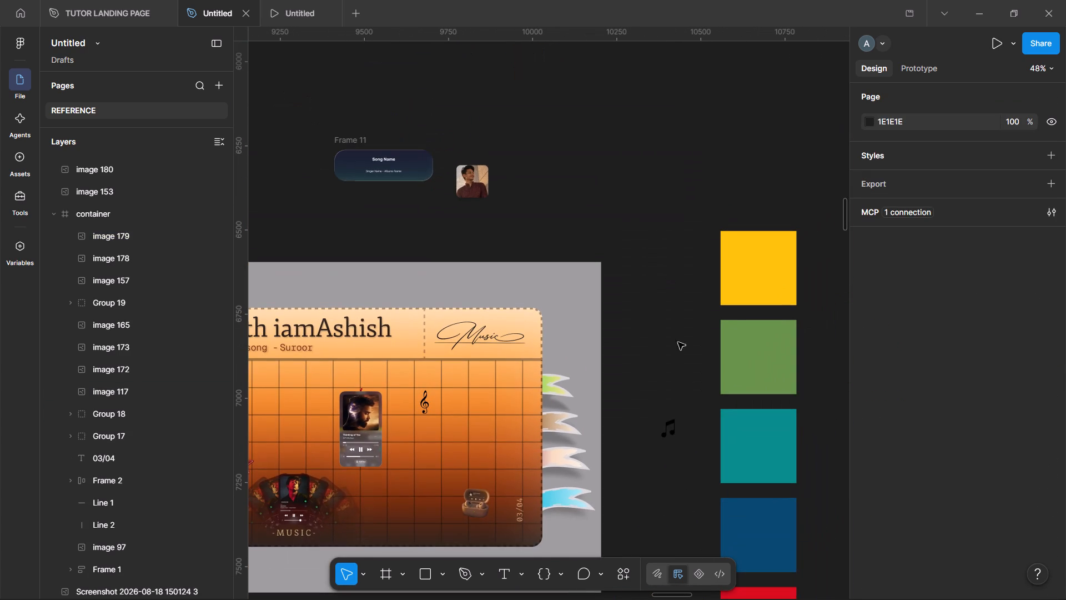
drag(676, 428, 459, 406)
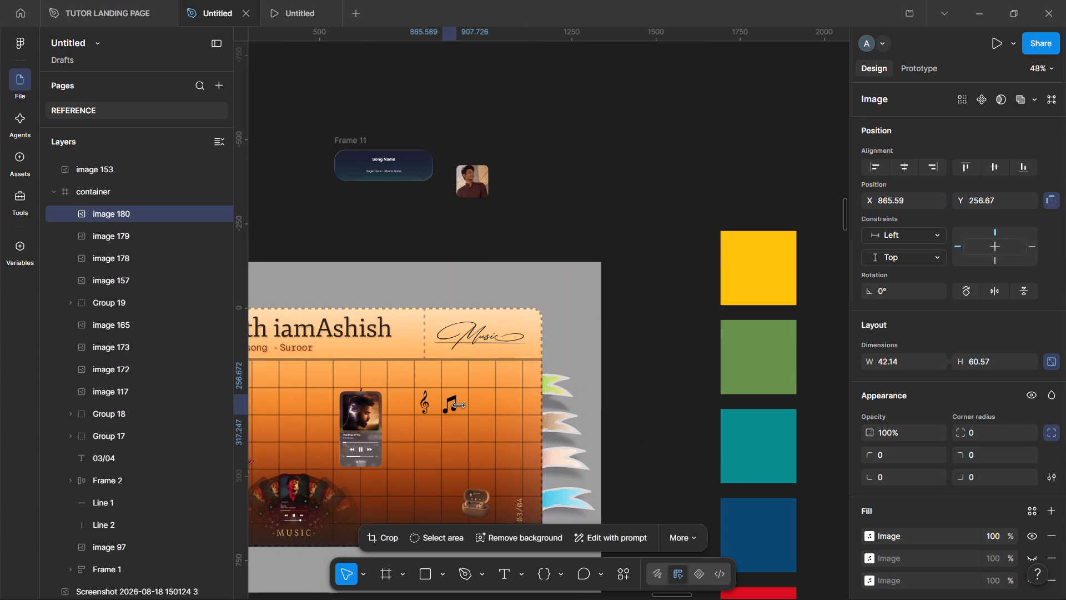
scroll(459, 406, right, 2)
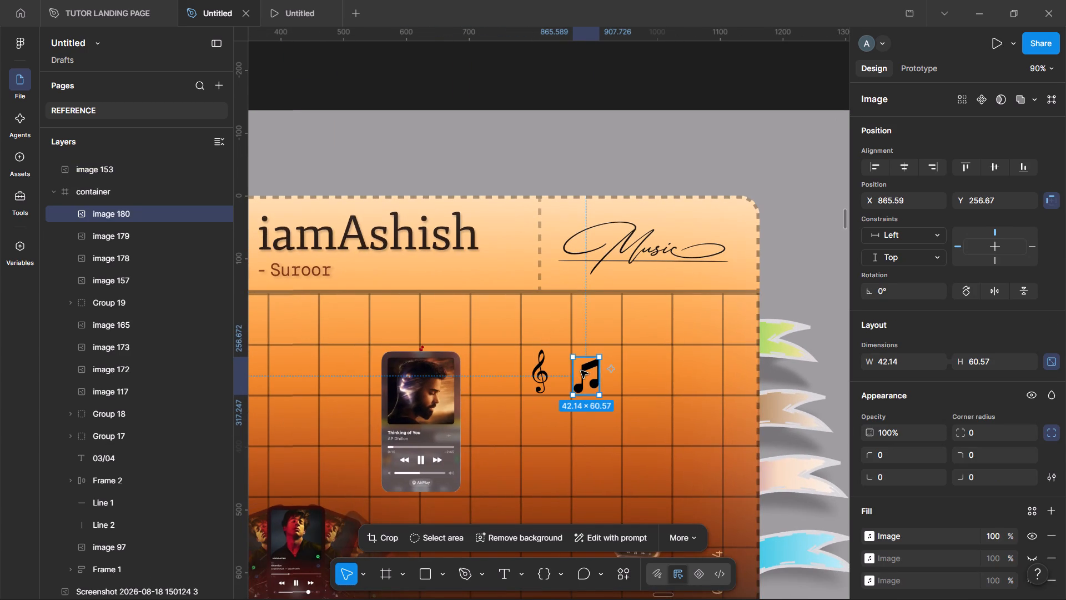
scroll(581, 371, right, 1)
drag(647, 356, 687, 292)
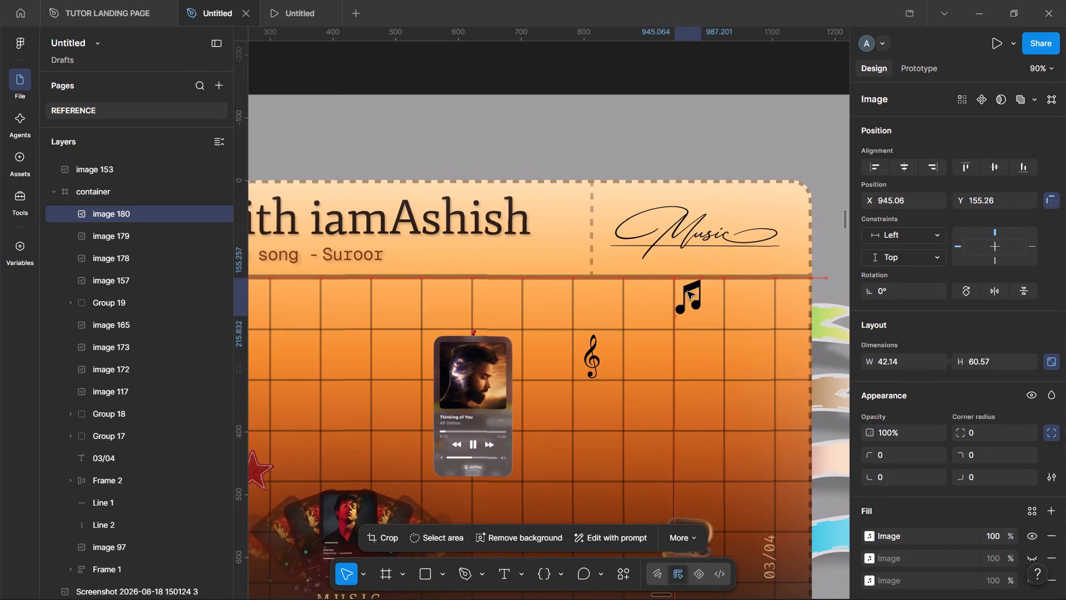
Reposition the double music note between the two remaining song player cards, at about X 438, Y 209.
drag(687, 292, 428, 323)
scroll(428, 323, down, 1)
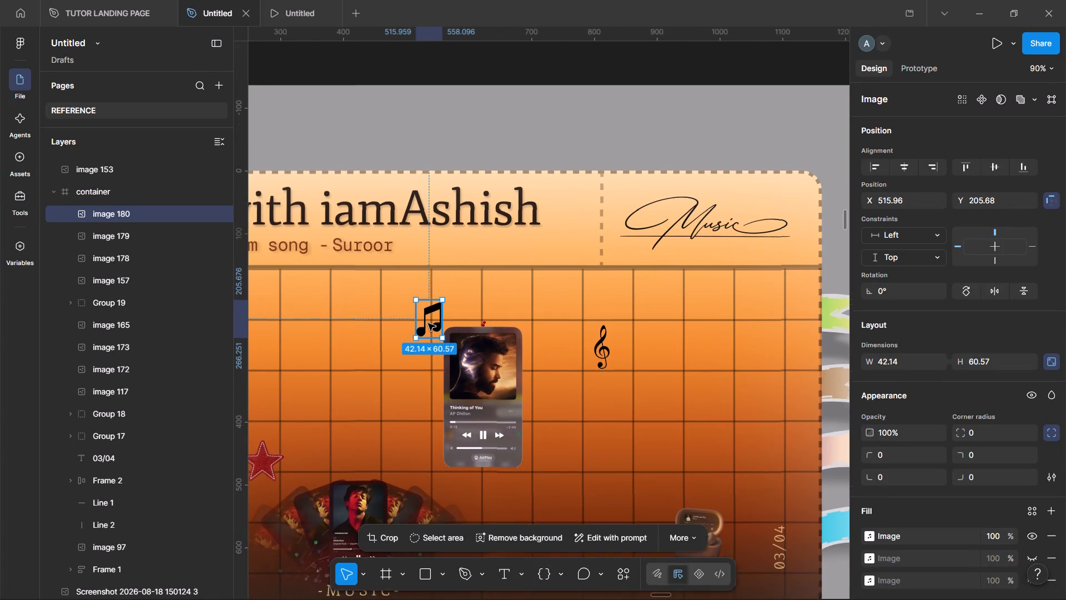
scroll(428, 323, down, 1)
drag(530, 216, 539, 223)
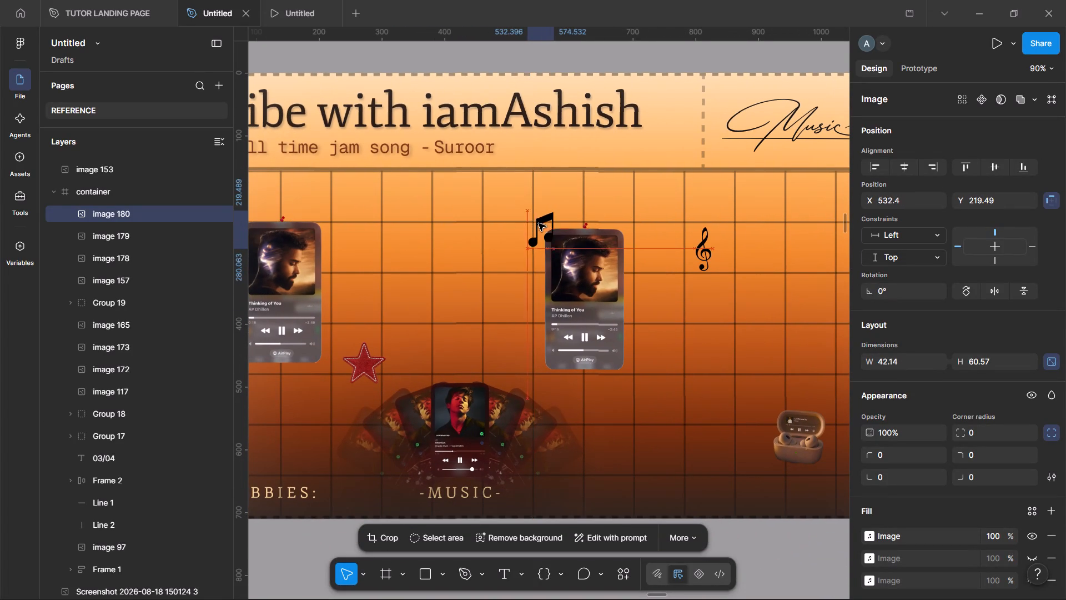
drag(539, 223, 466, 295)
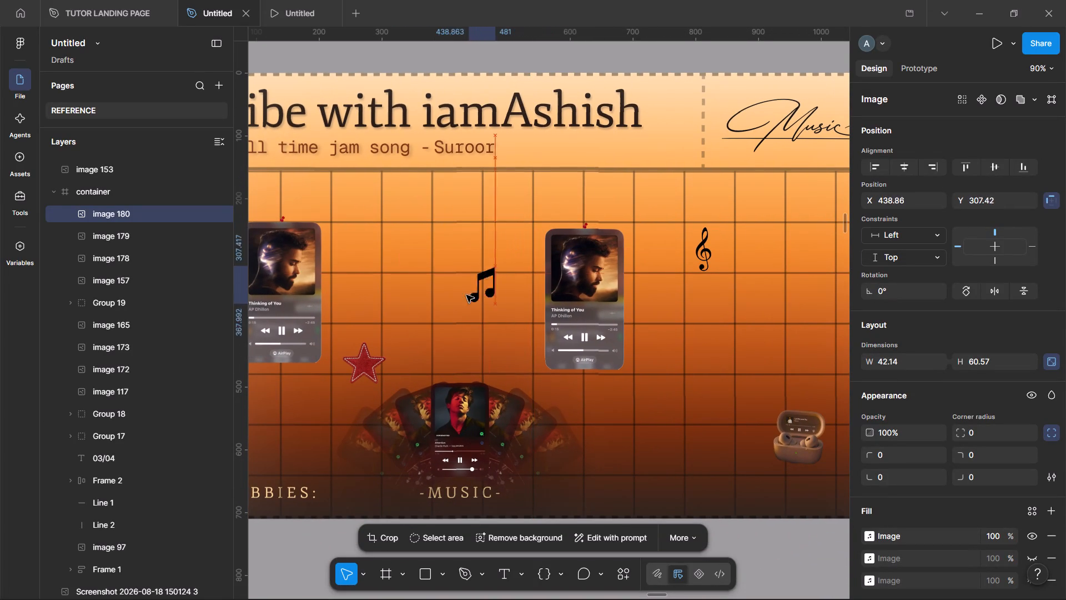
drag(466, 295, 472, 305)
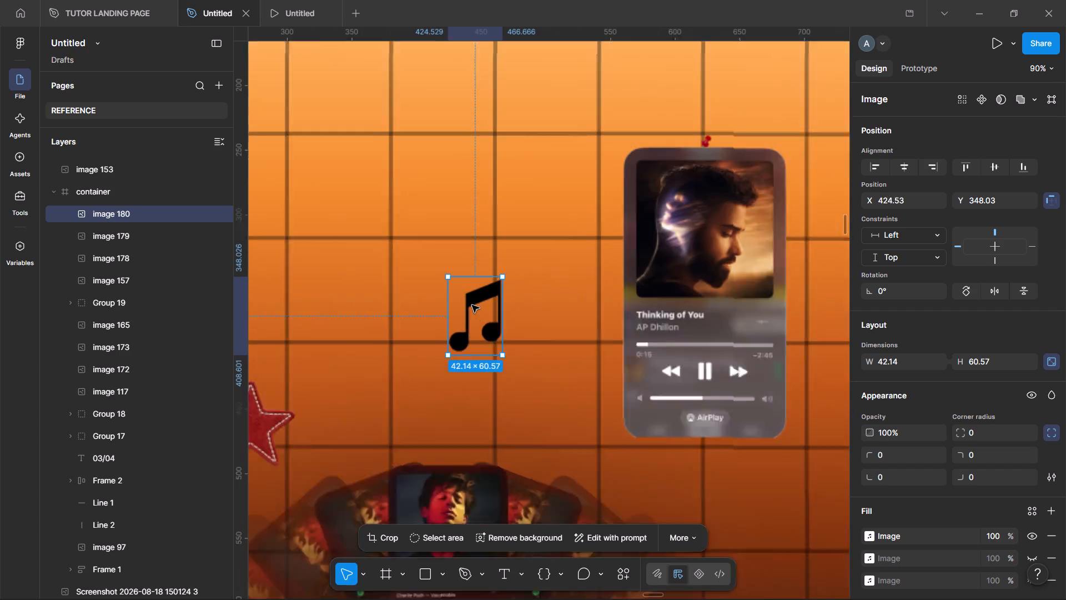
scroll(1001, 545, down, 5)
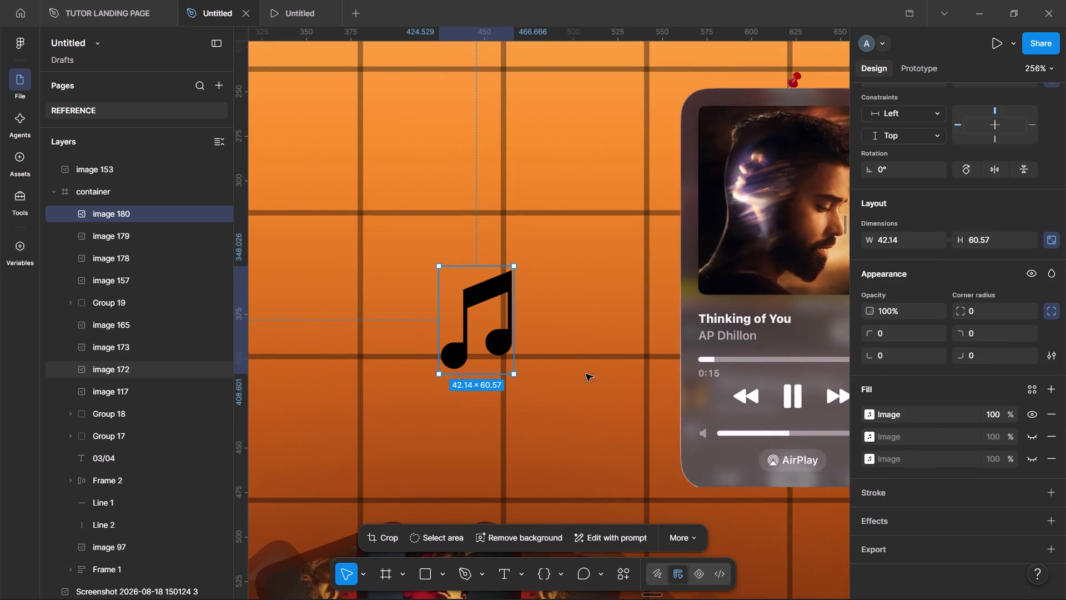
scroll(531, 382, right, 1)
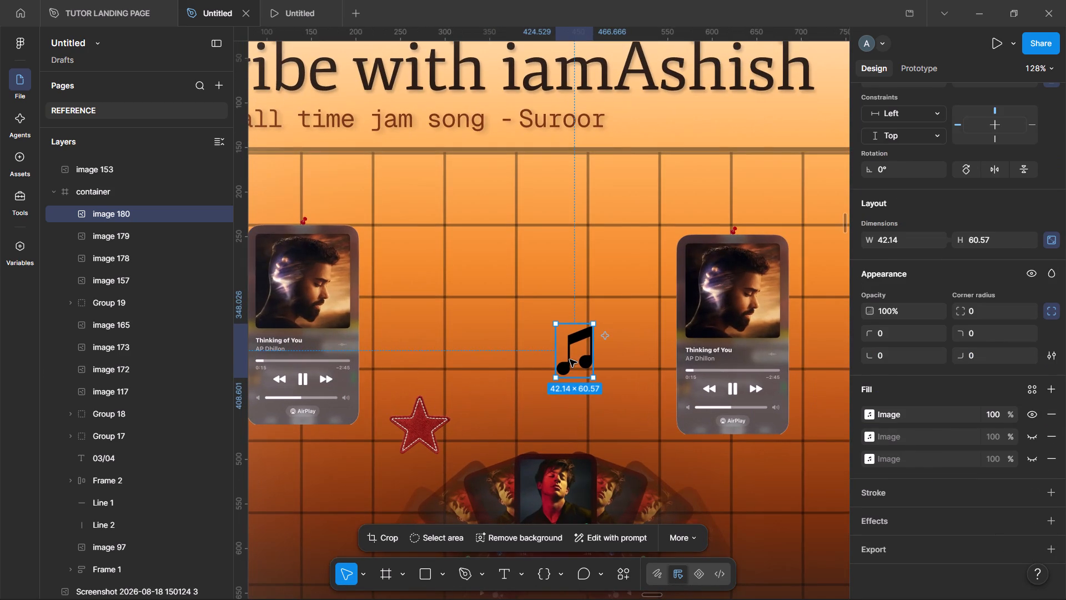
drag(570, 359, 577, 238)
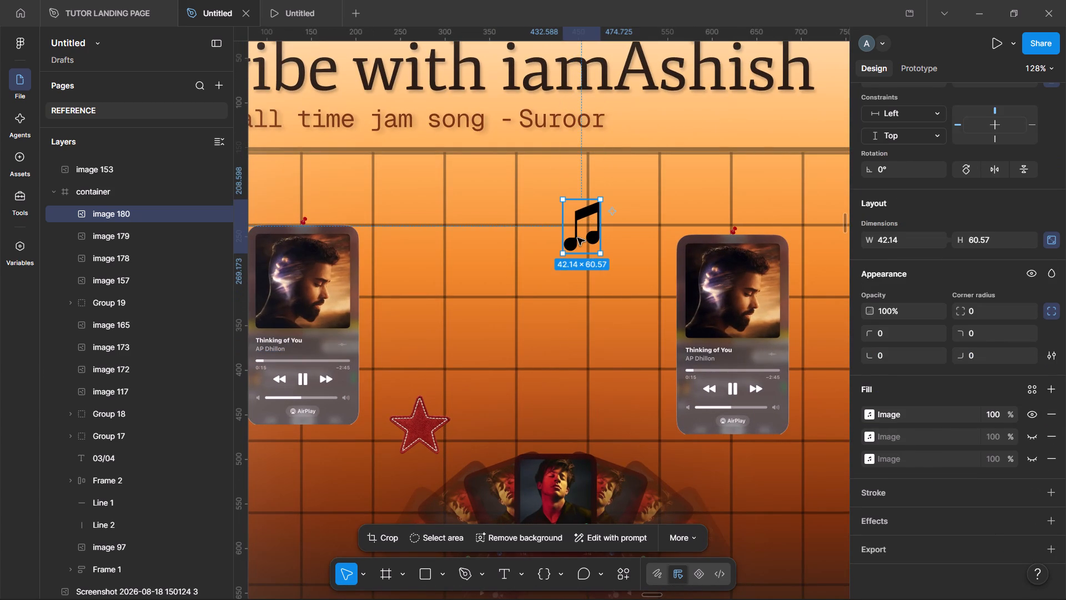
click(577, 238)
scroll(577, 238, left, 1)
drag(546, 217, 557, 214)
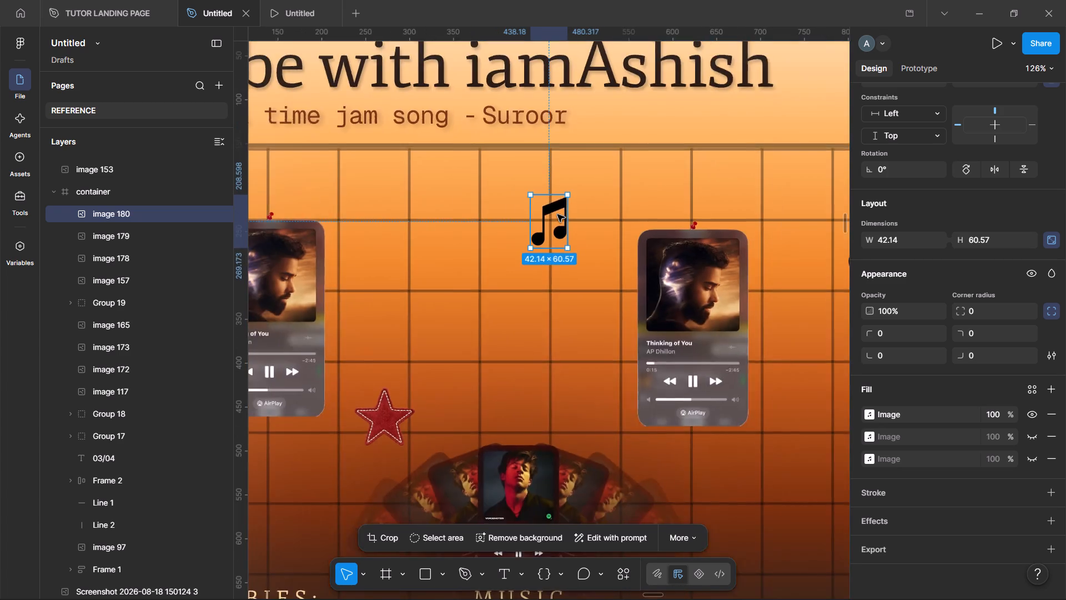
click(494, 486)
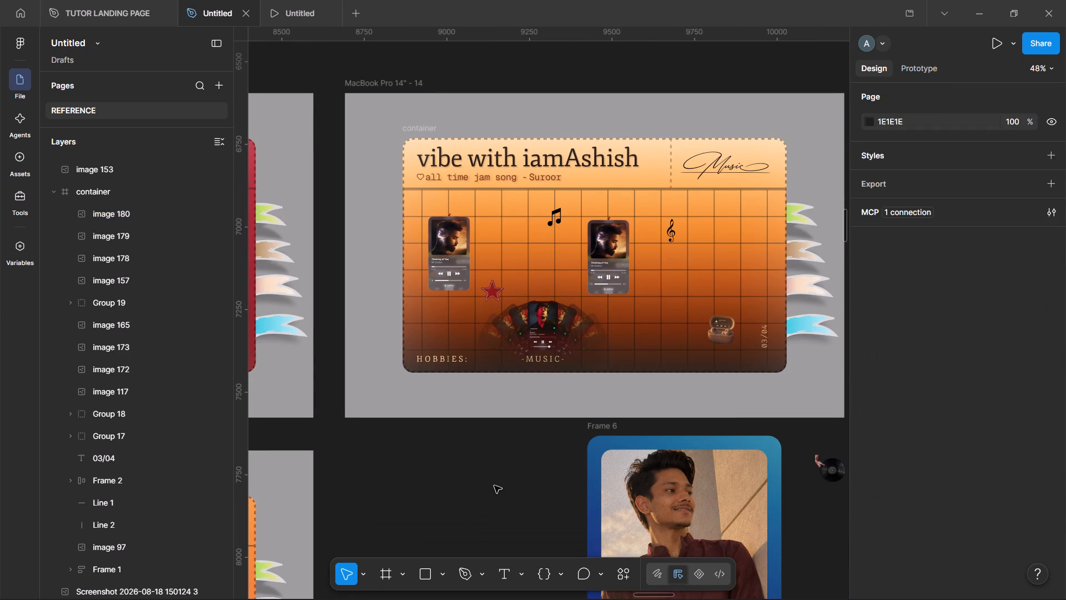
Switch to Pinterest in Brave and search for music cd.
scroll(494, 486, up, 1)
scroll(494, 486, right, 1)
key(alt+Tab)
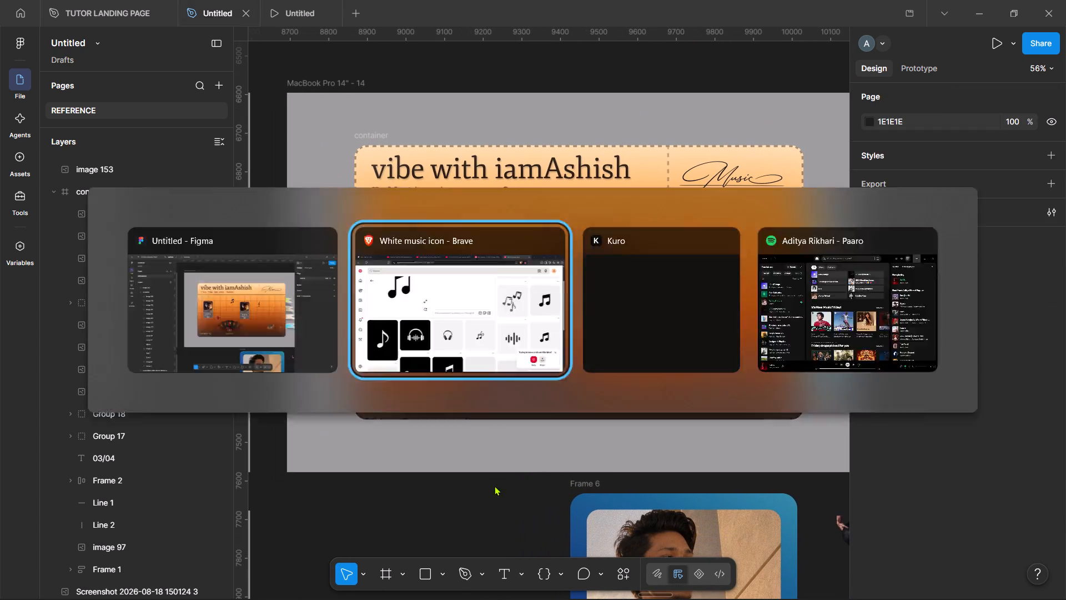
scroll(559, 370, down, 4)
scroll(559, 370, right, 1)
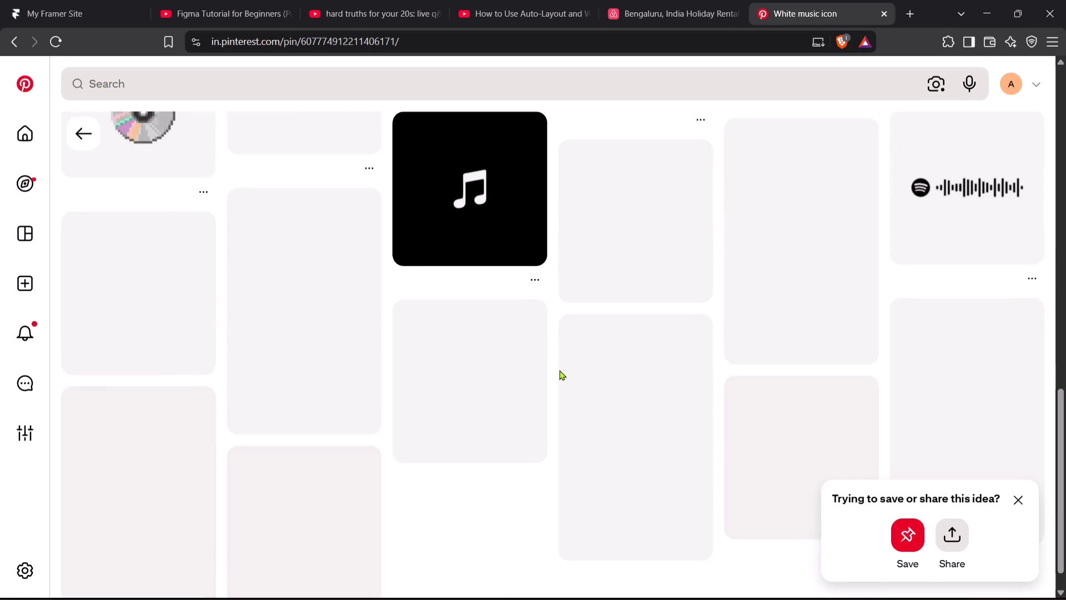
scroll(559, 370, right, 2)
scroll(559, 370, up, 9)
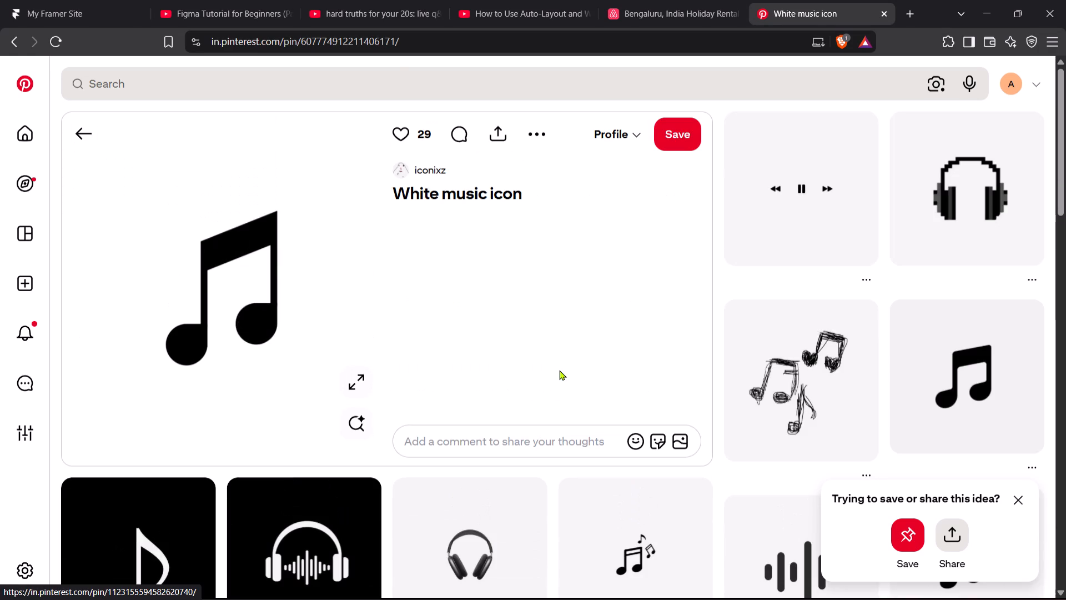
click(262, 98)
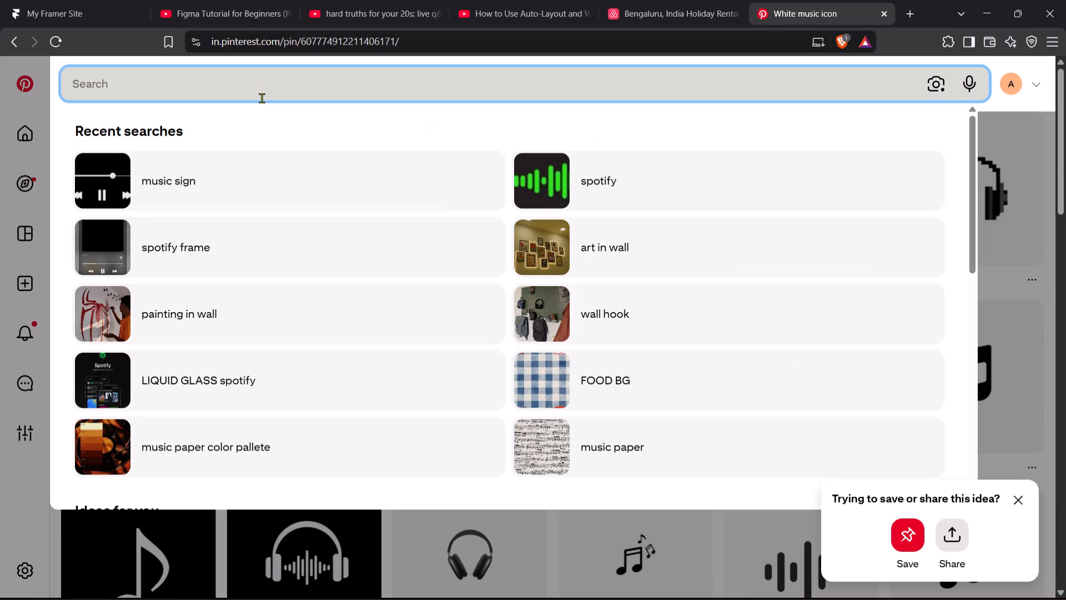
text(music)
key(space)
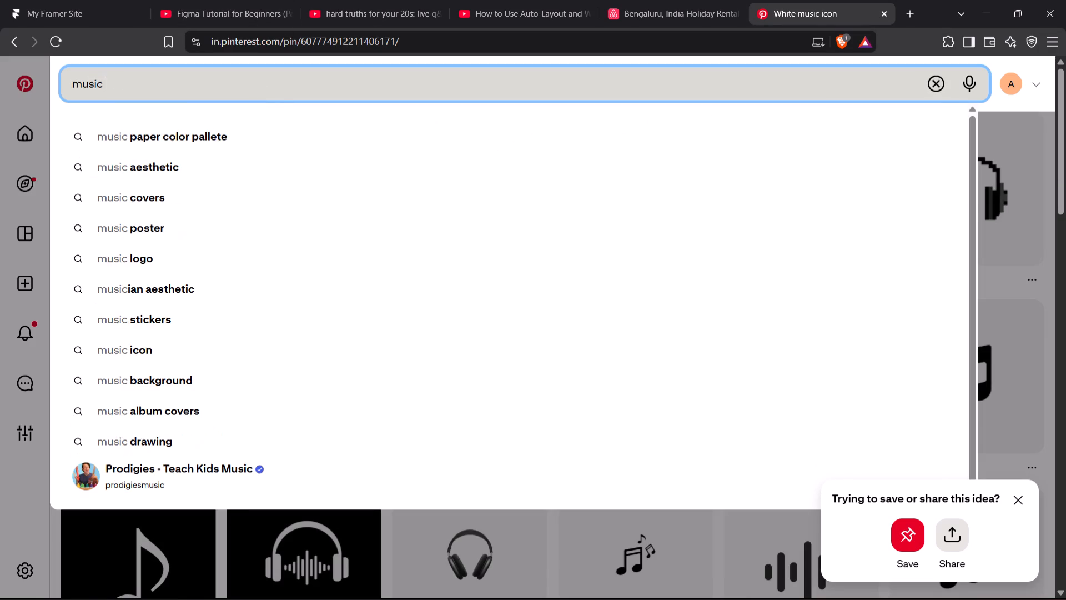
text(cd)
key(Return)
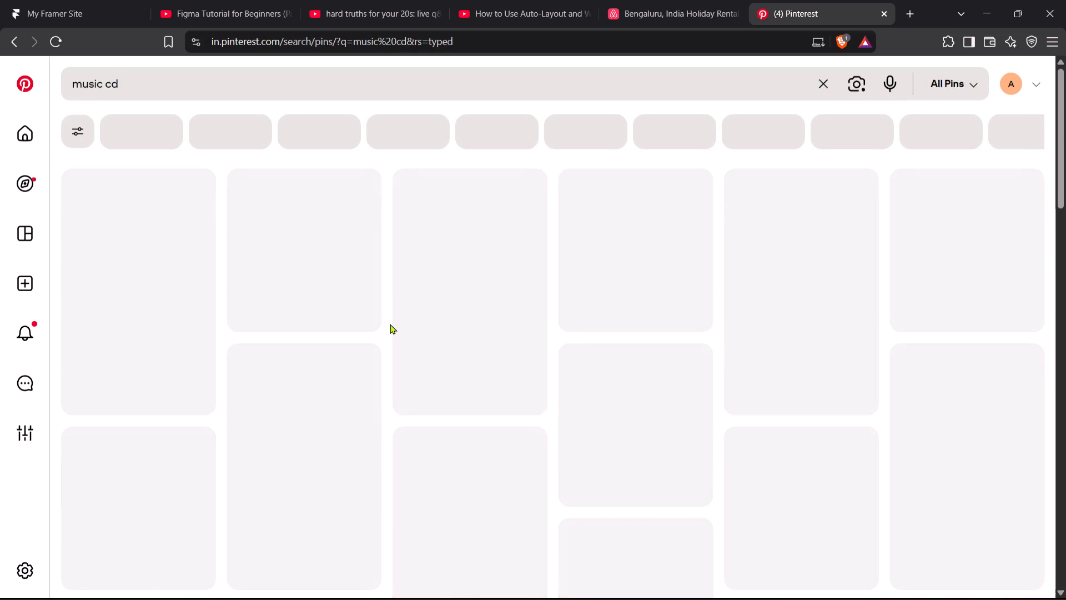
Examine the music cd results, open the red Beach House album cover with vinyl record, and look through its related pins.
scroll(390, 324, down, 5)
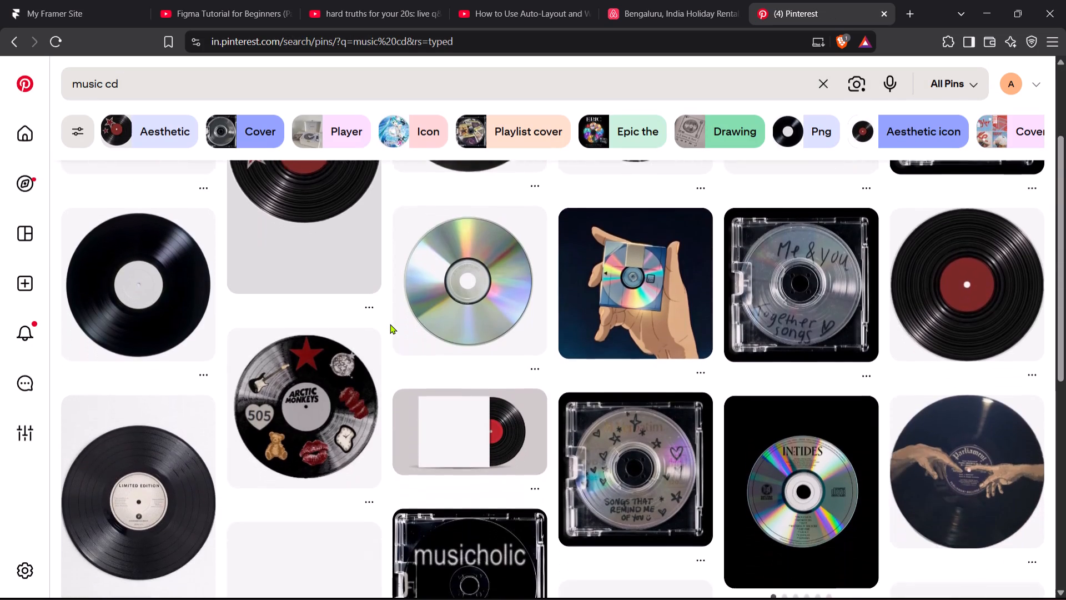
scroll(390, 324, down, 9)
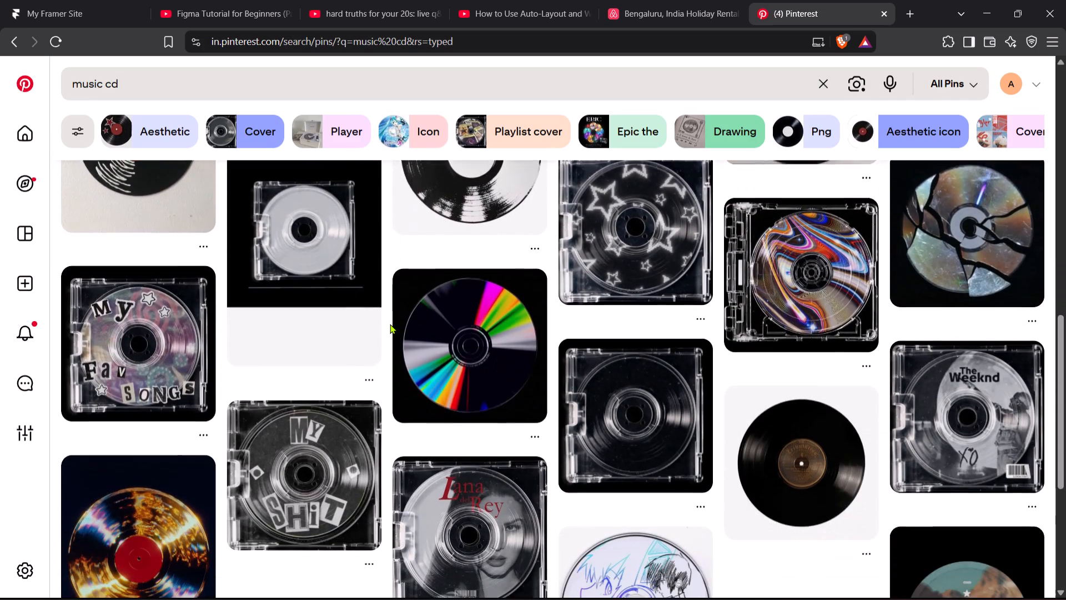
scroll(390, 324, down, 6)
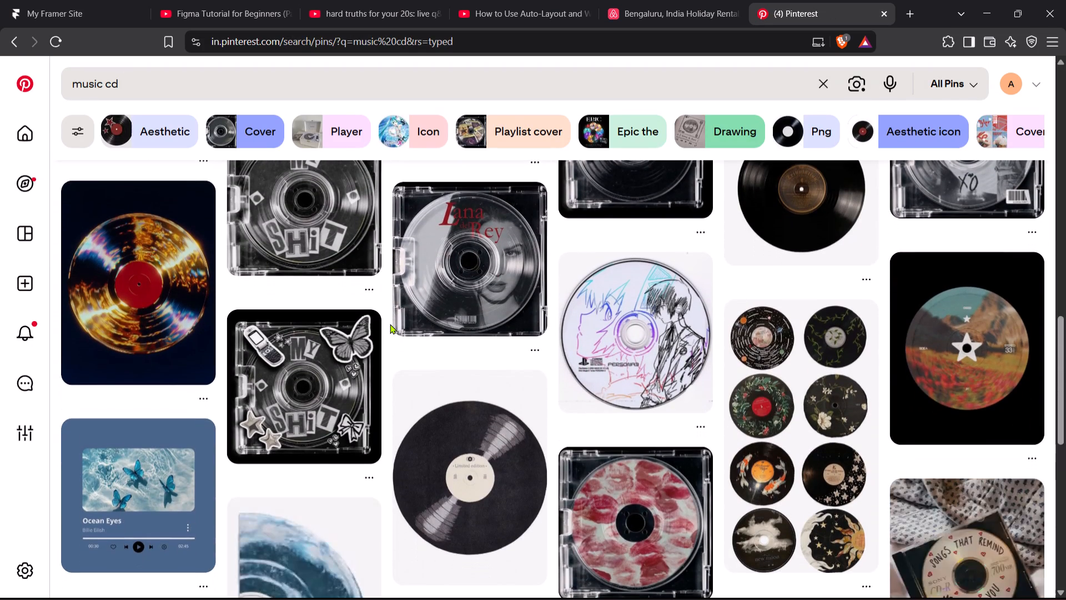
scroll(390, 324, up, 14)
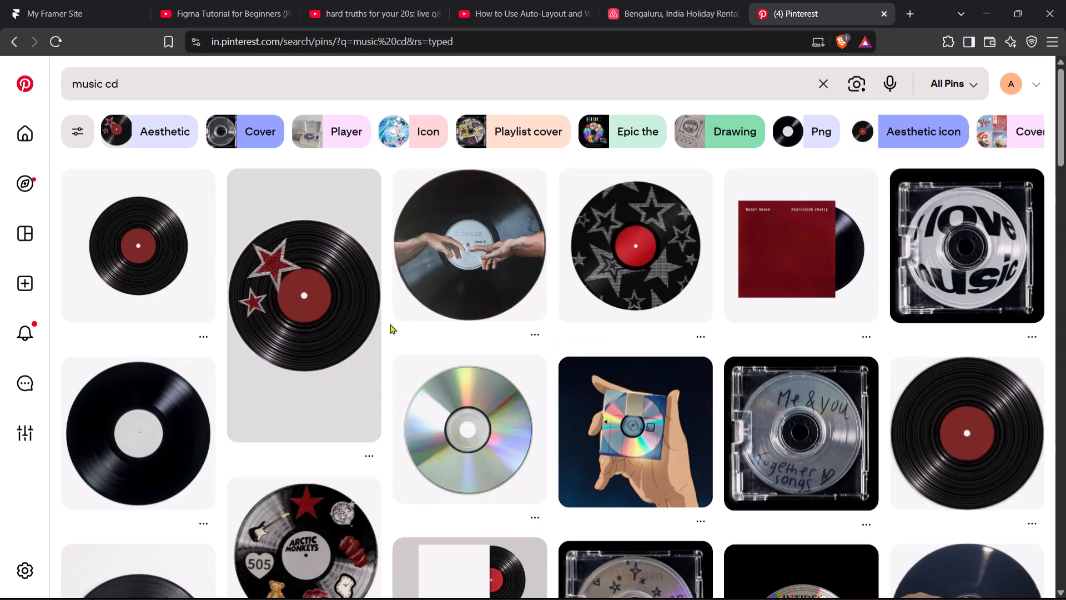
click(821, 257)
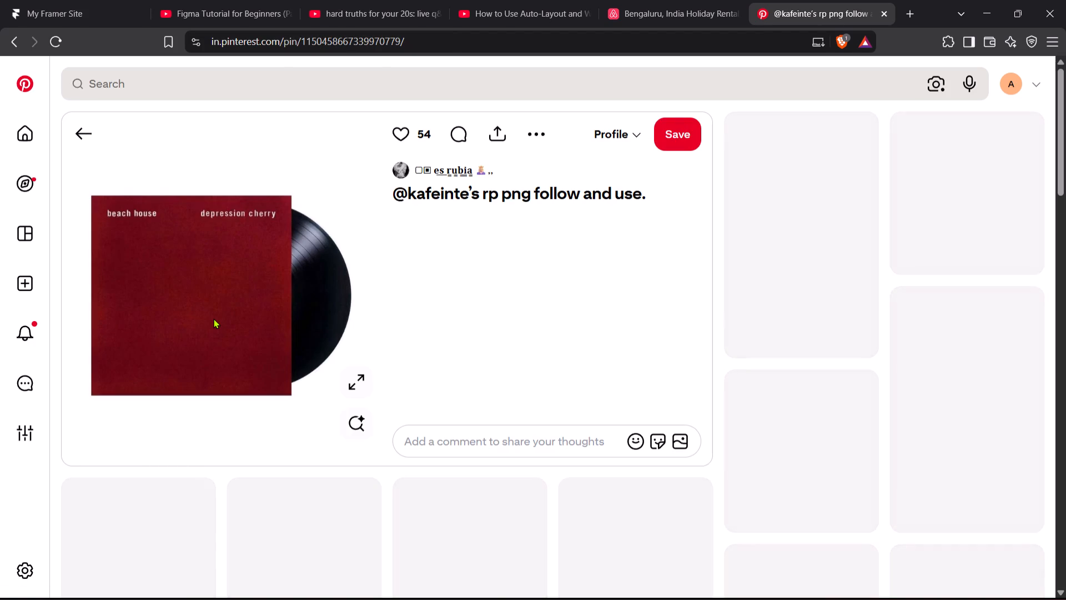
scroll(202, 248, down, 4)
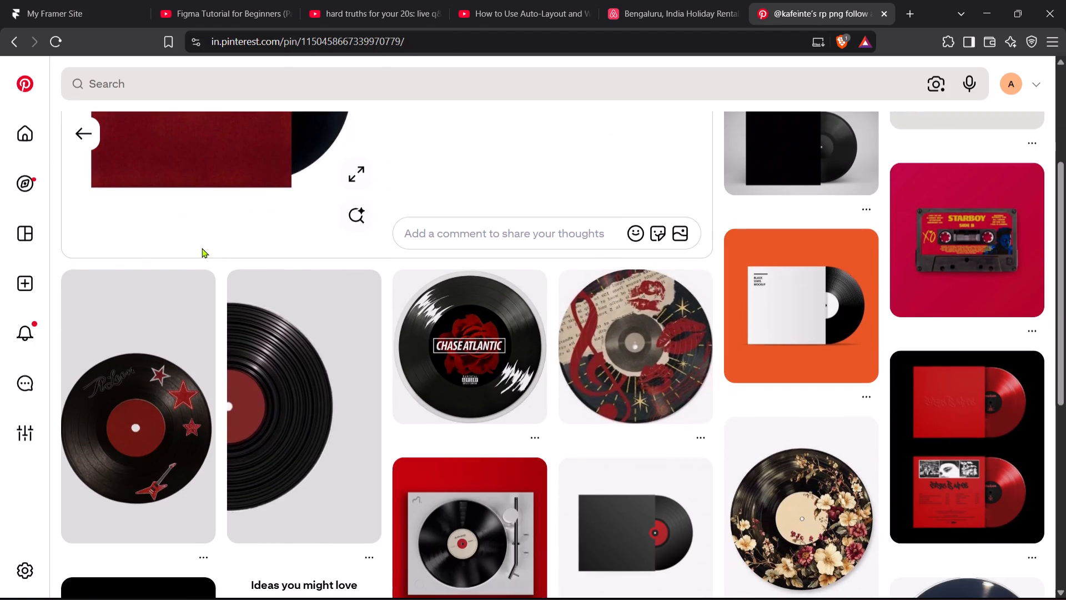
scroll(202, 248, down, 4)
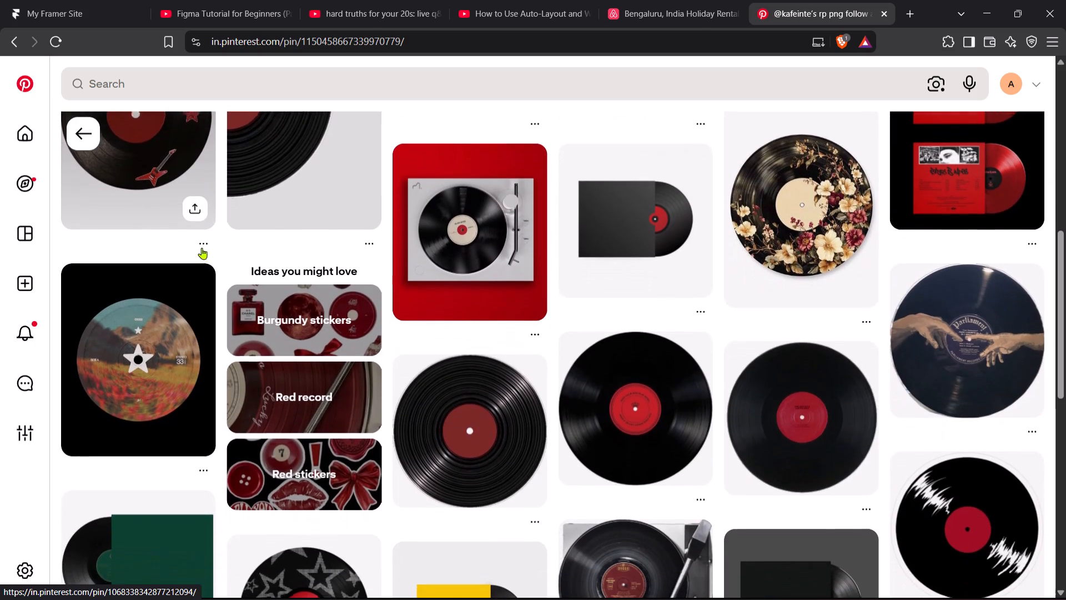
scroll(202, 248, down, 1)
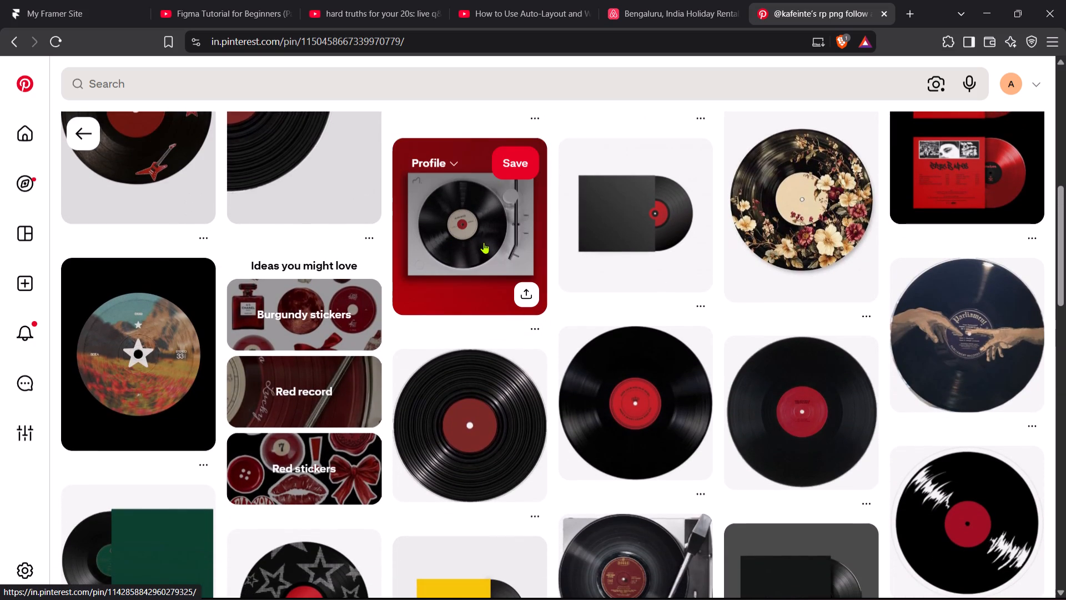
Open the pin of the white turntable on a red background and copy its image.
click(484, 242)
click(304, 314)
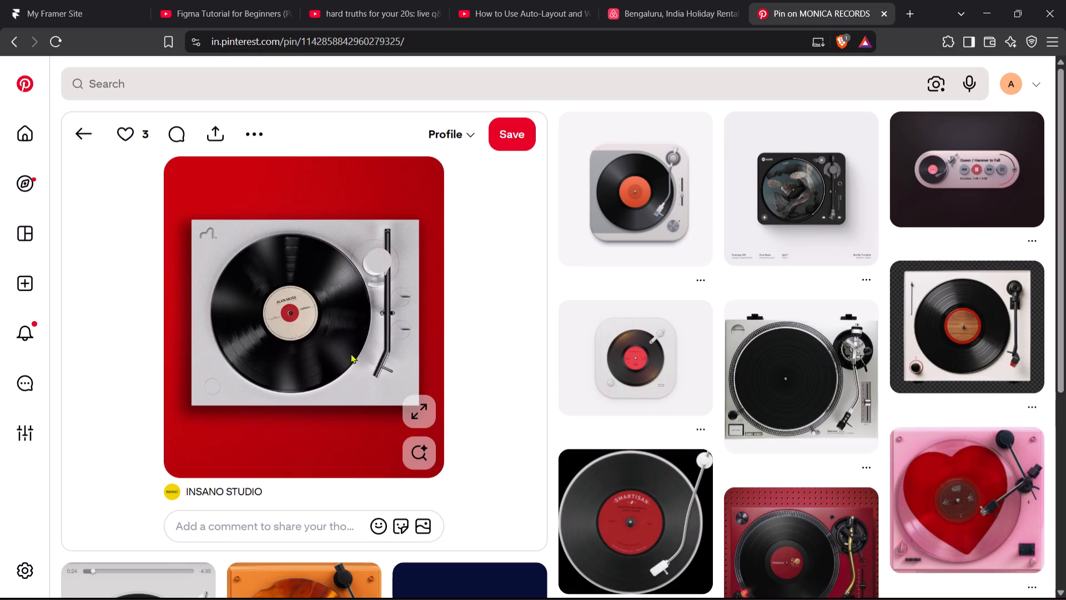
right_click(315, 311)
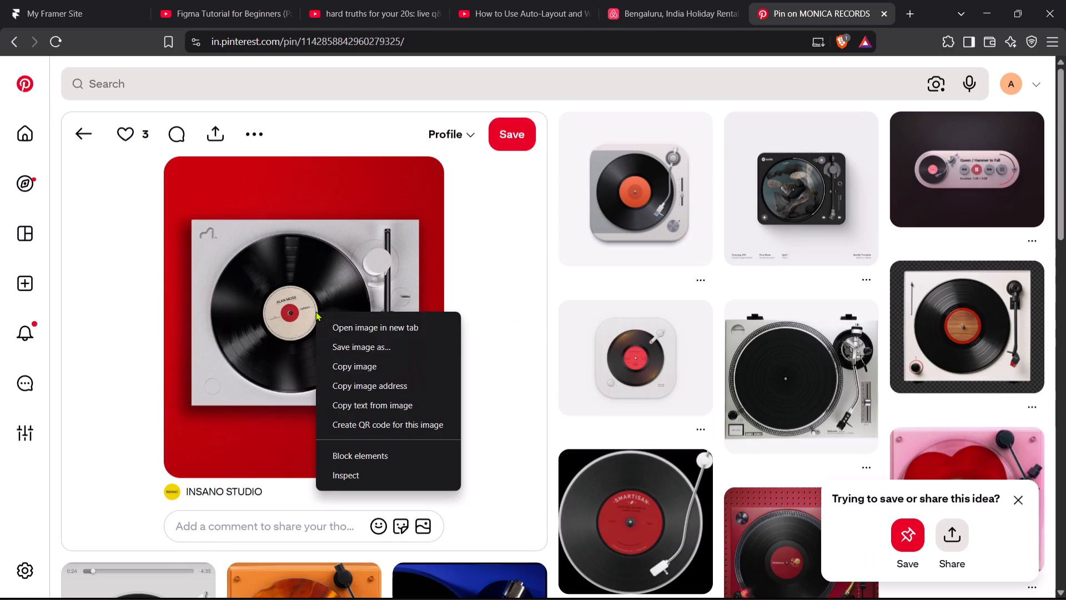
click(359, 367)
Open the grey smartisan os music vinyl player pin, examine its related turntable and player designs, and return to the previous pin.
scroll(359, 367, down, 5)
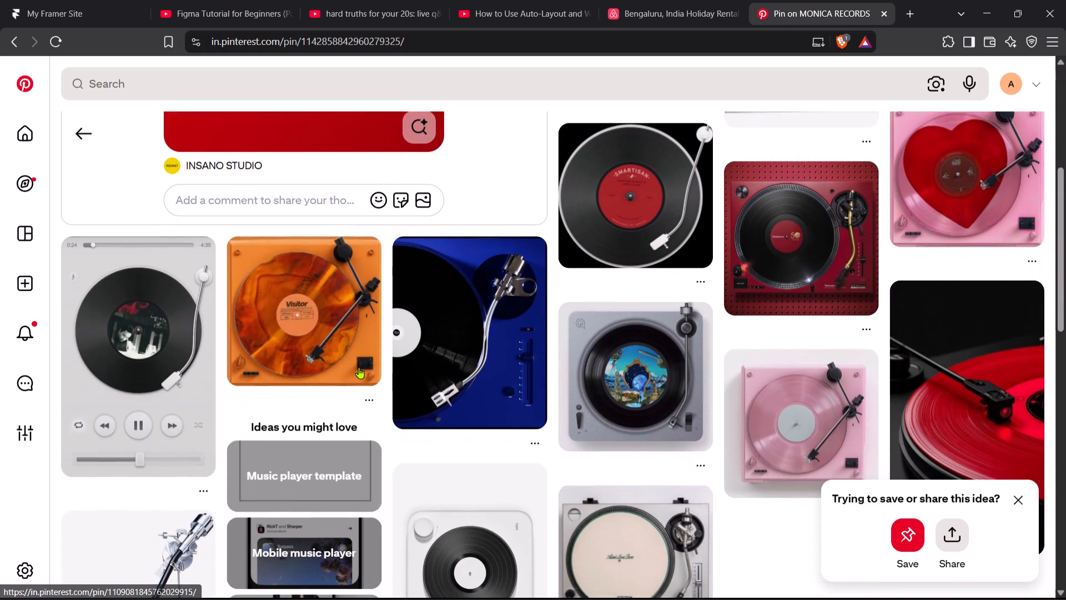
scroll(359, 367, down, 2)
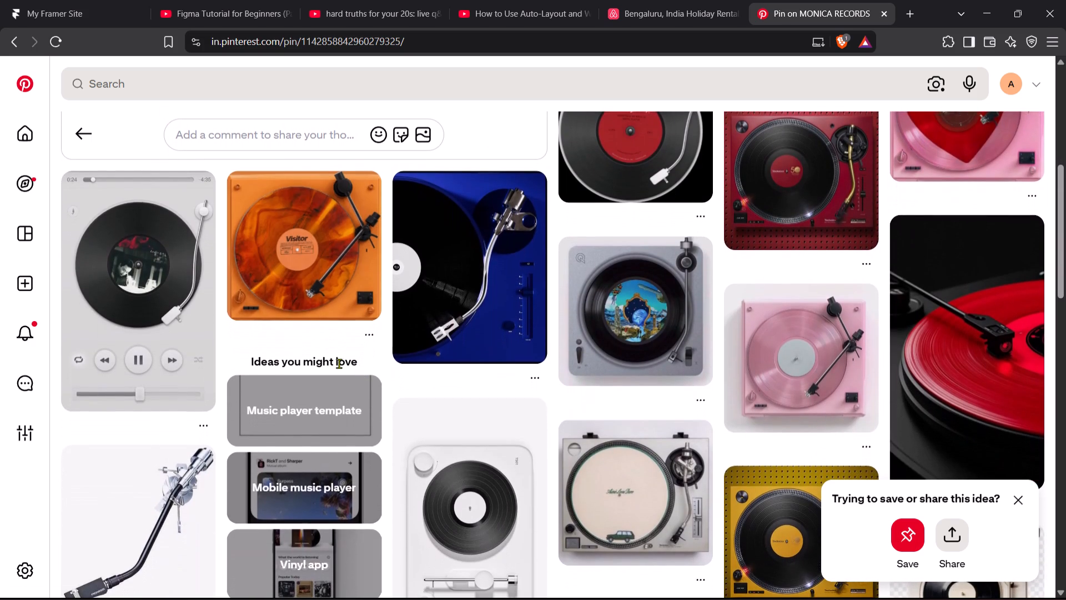
click(119, 264)
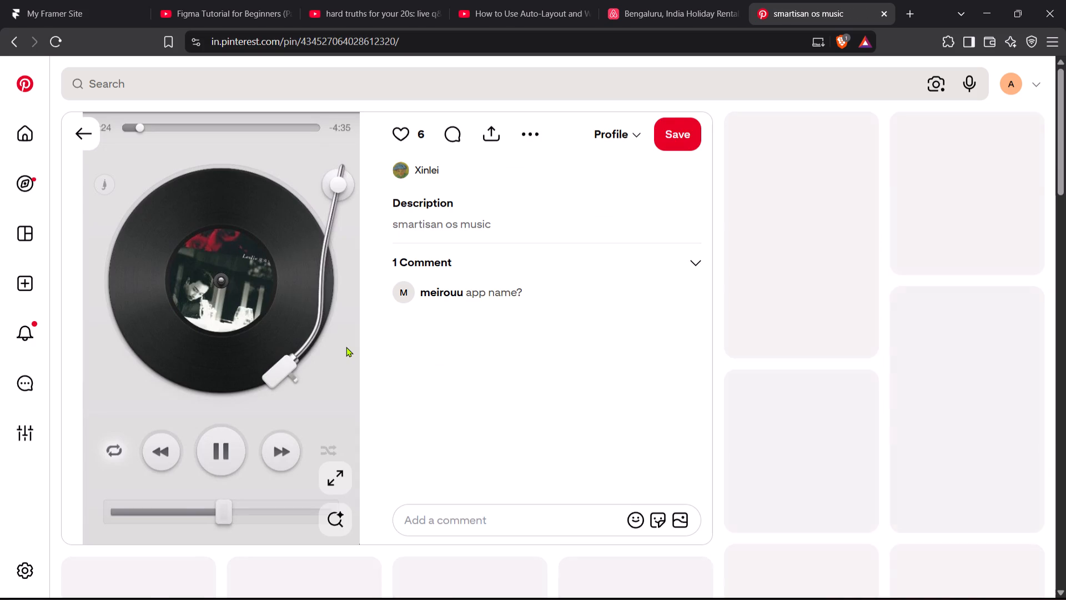
scroll(346, 347, down, 6)
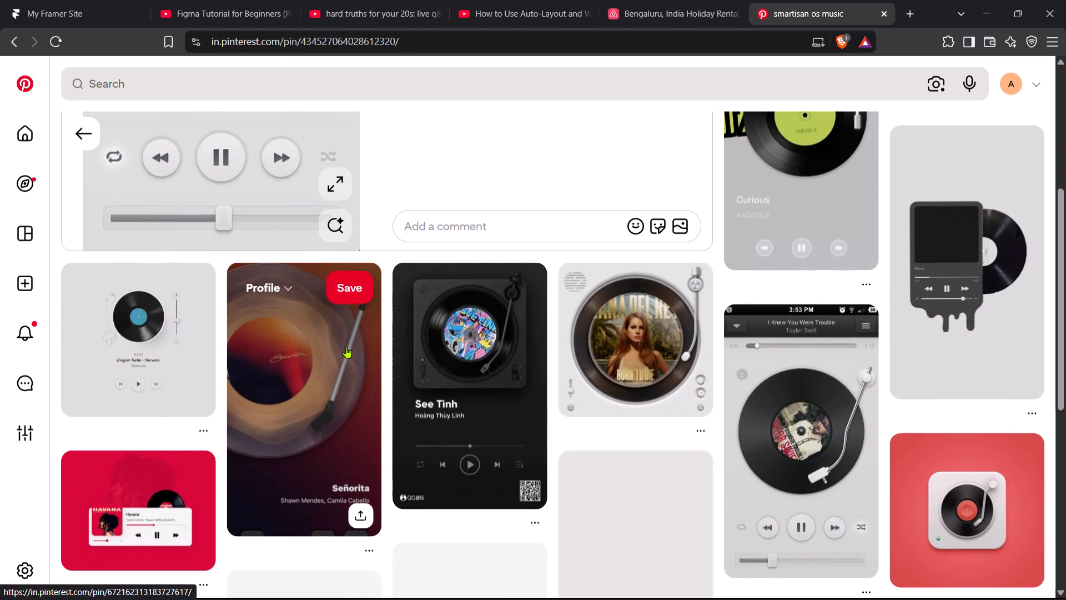
scroll(346, 347, down, 5)
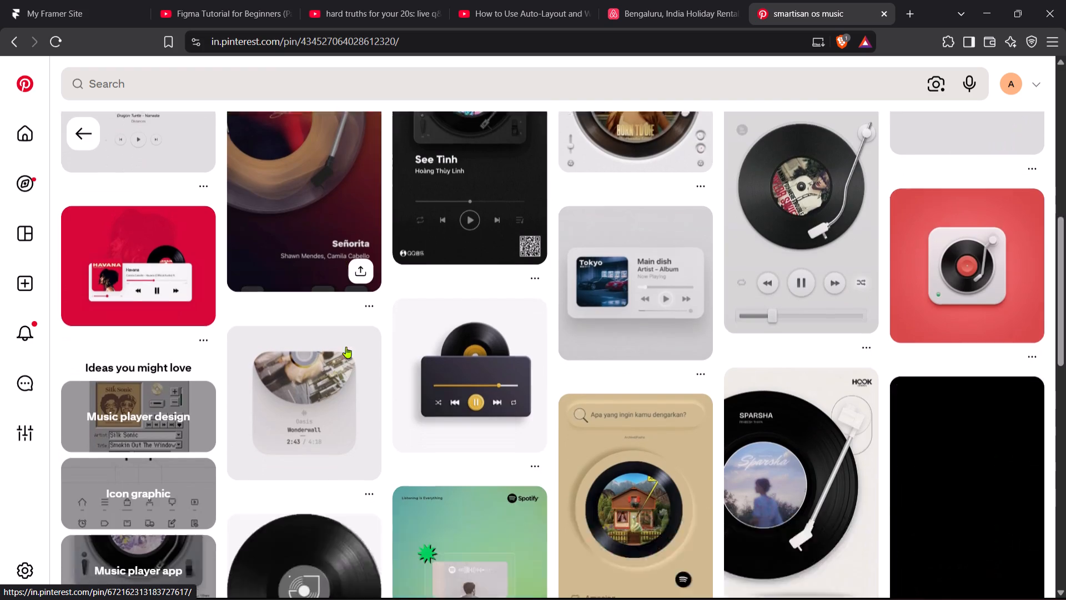
scroll(346, 347, down, 6)
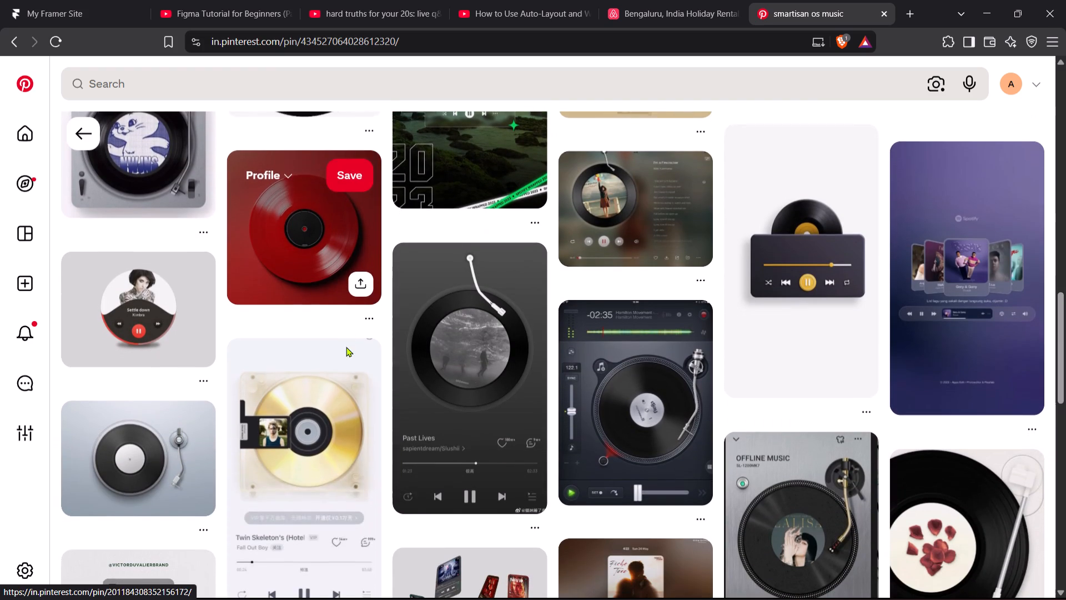
scroll(346, 347, down, 3)
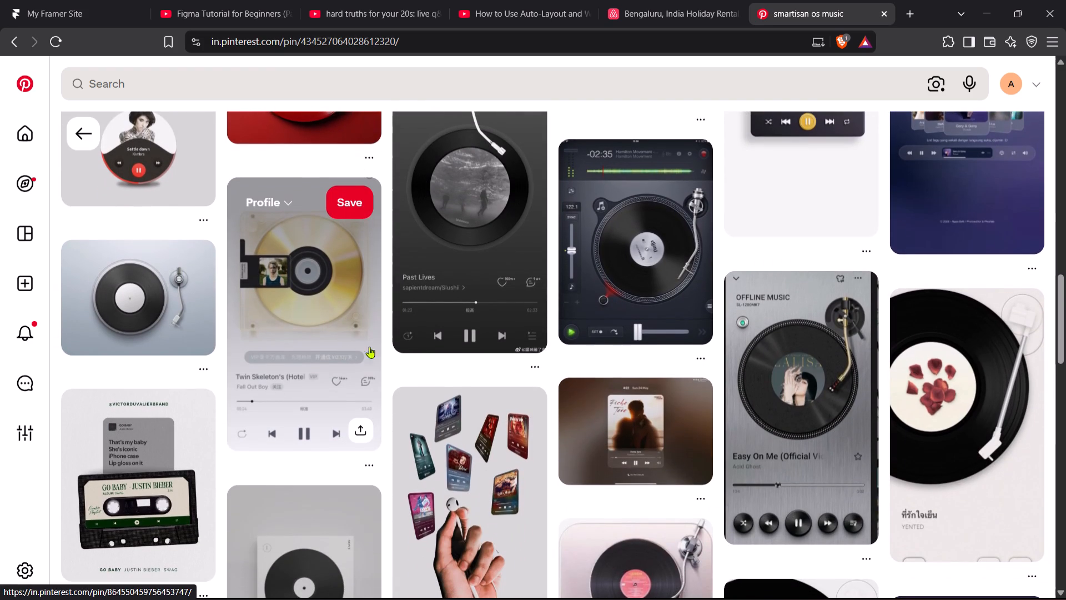
scroll(735, 444, down, 4)
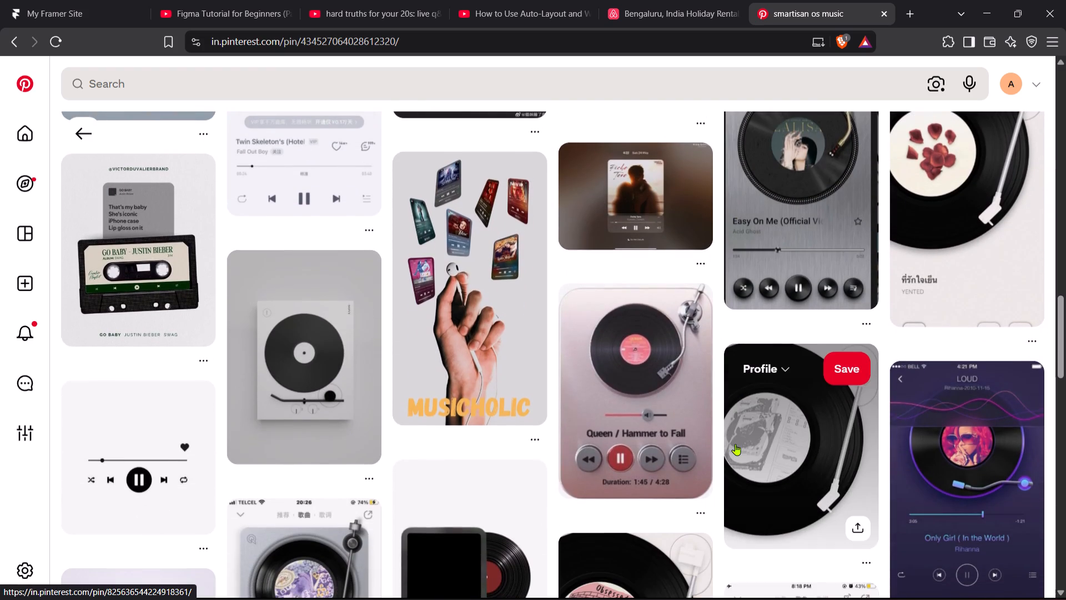
scroll(735, 444, down, 9)
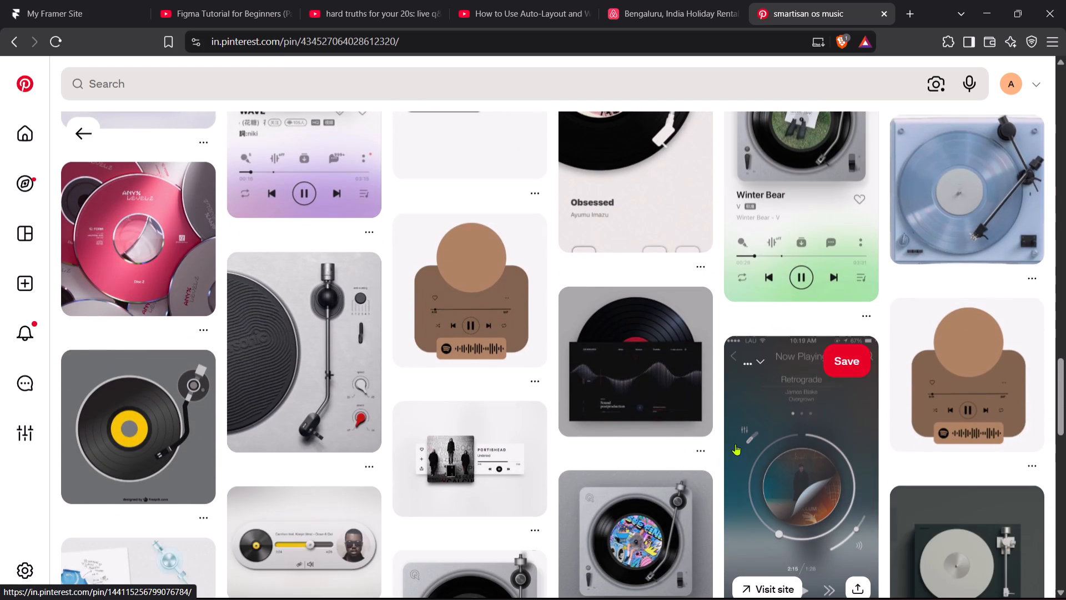
scroll(735, 444, down, 6)
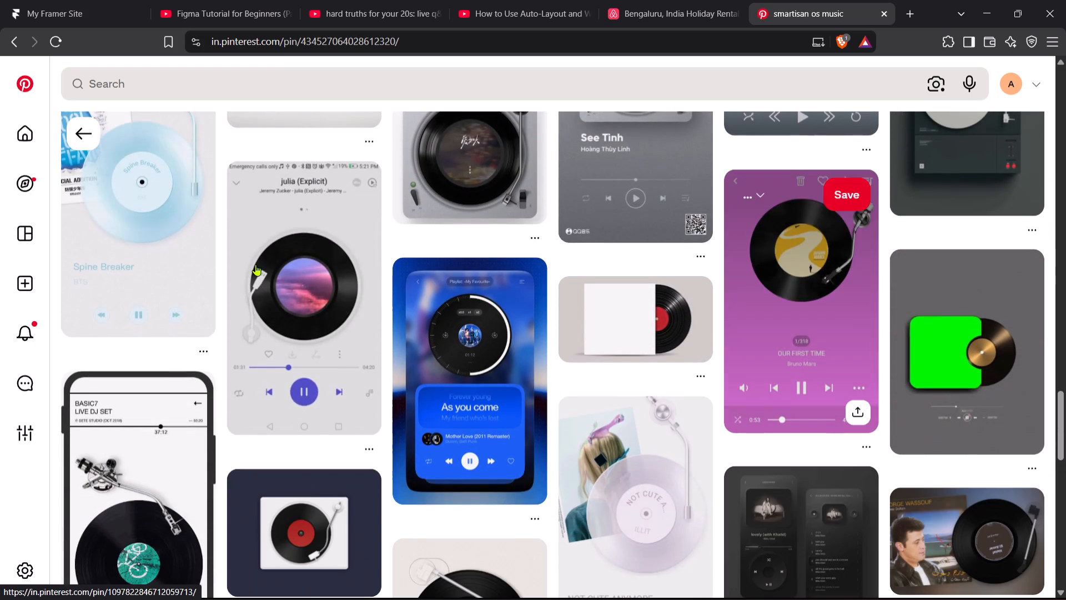
click(74, 126)
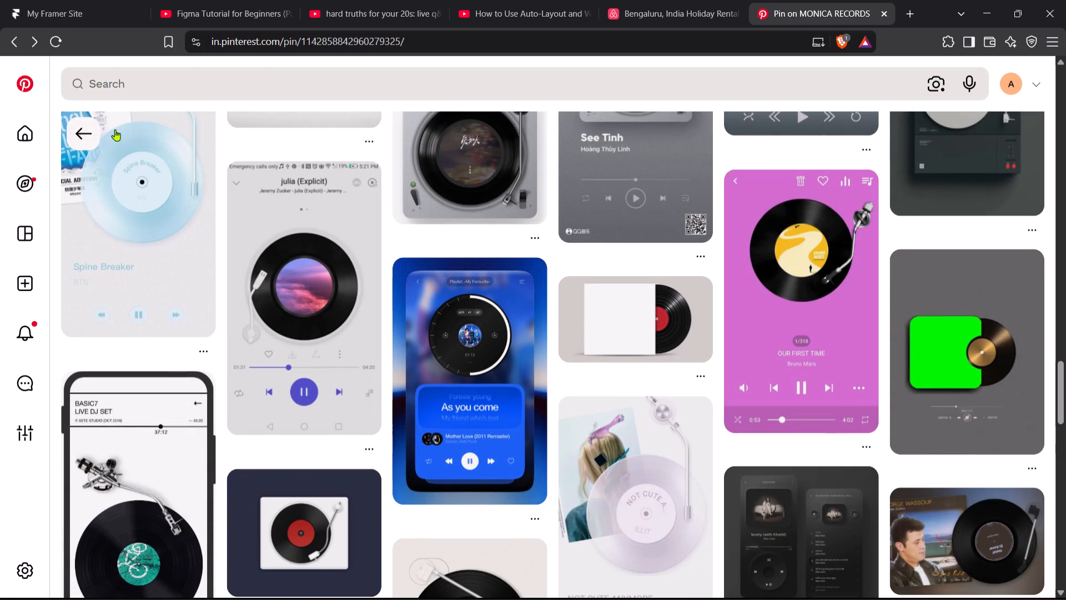
Search Pinterest for music beats aesthetic.
click(236, 86)
text(music beats)
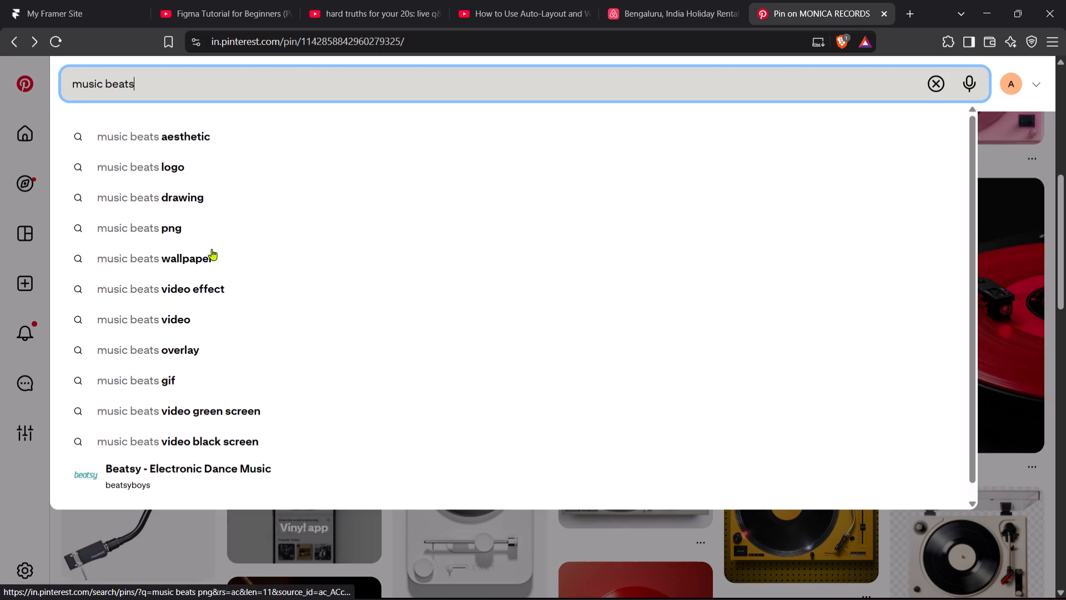
click(198, 146)
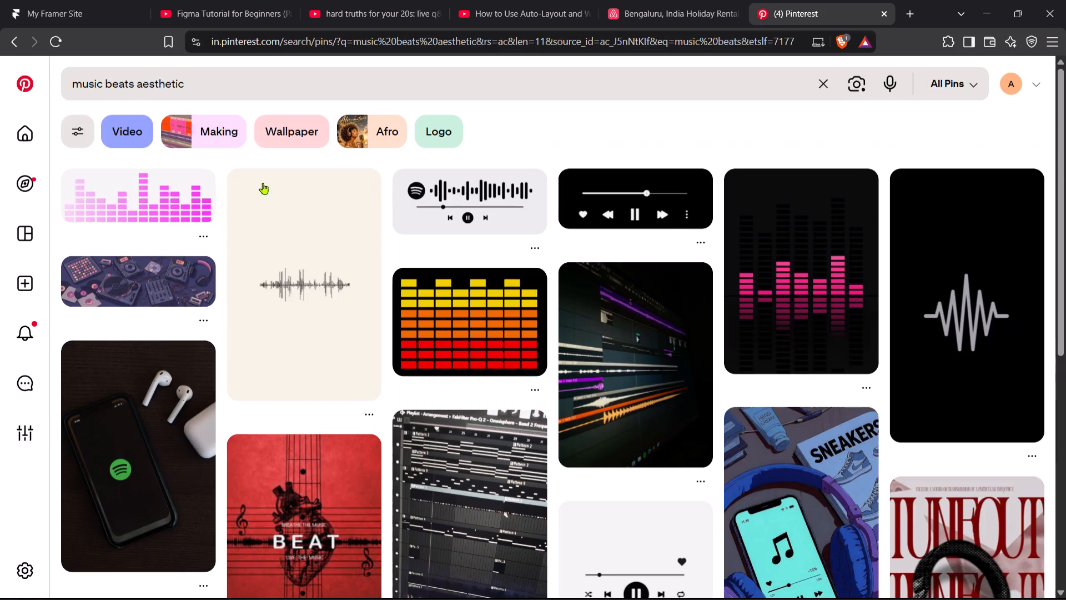
Examine the music beats aesthetic results, open the pin with pink equalizer bars on black, and expand its comments.
scroll(416, 293, right, 1)
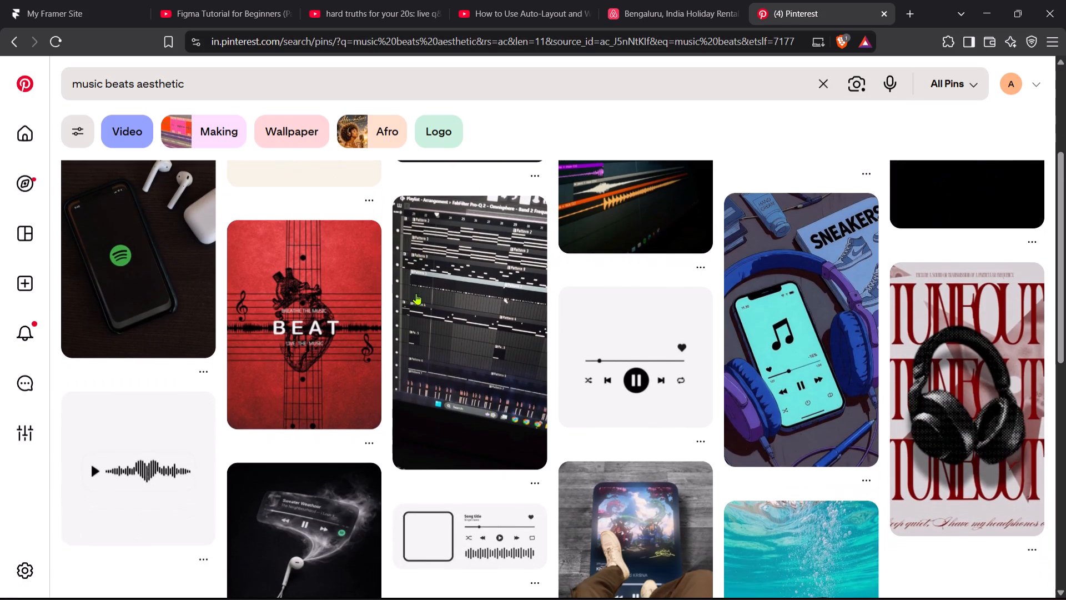
scroll(416, 293, right, 2)
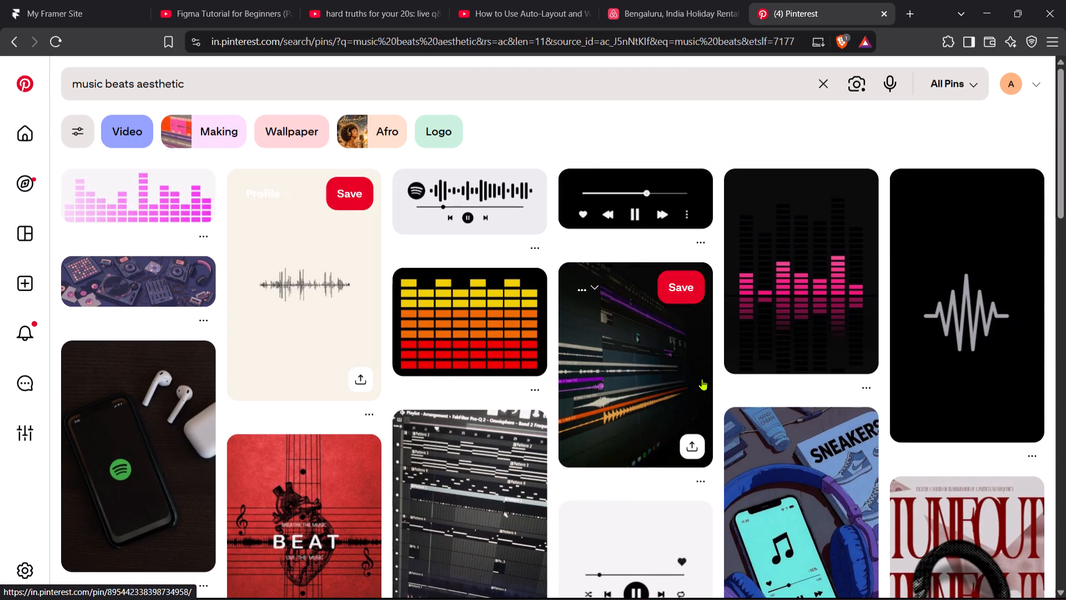
scroll(702, 379, down, 6)
scroll(702, 379, up, 8)
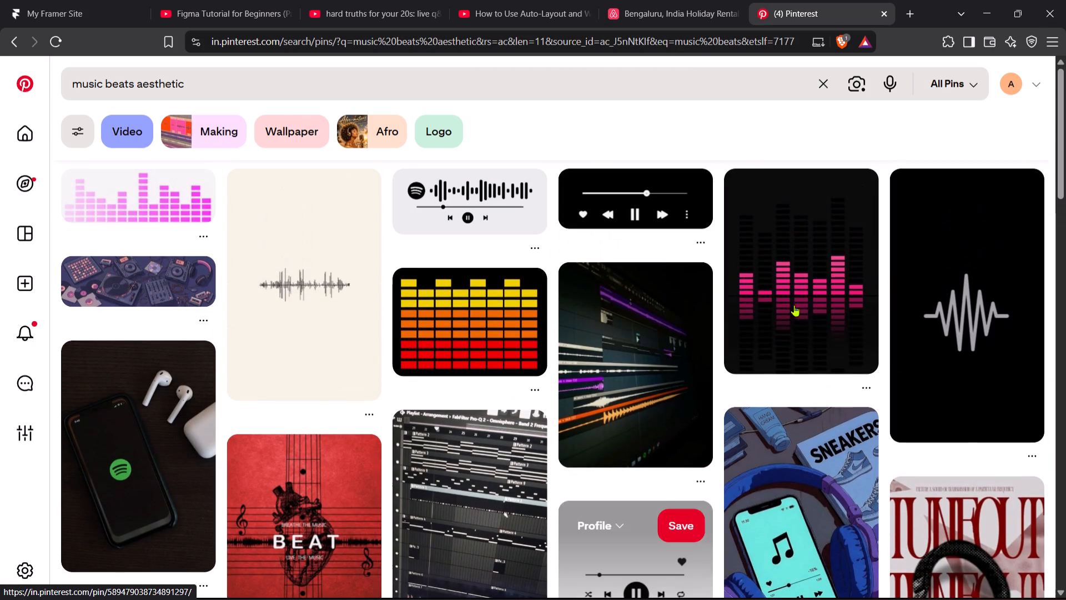
click(809, 298)
scroll(526, 334, up, 1)
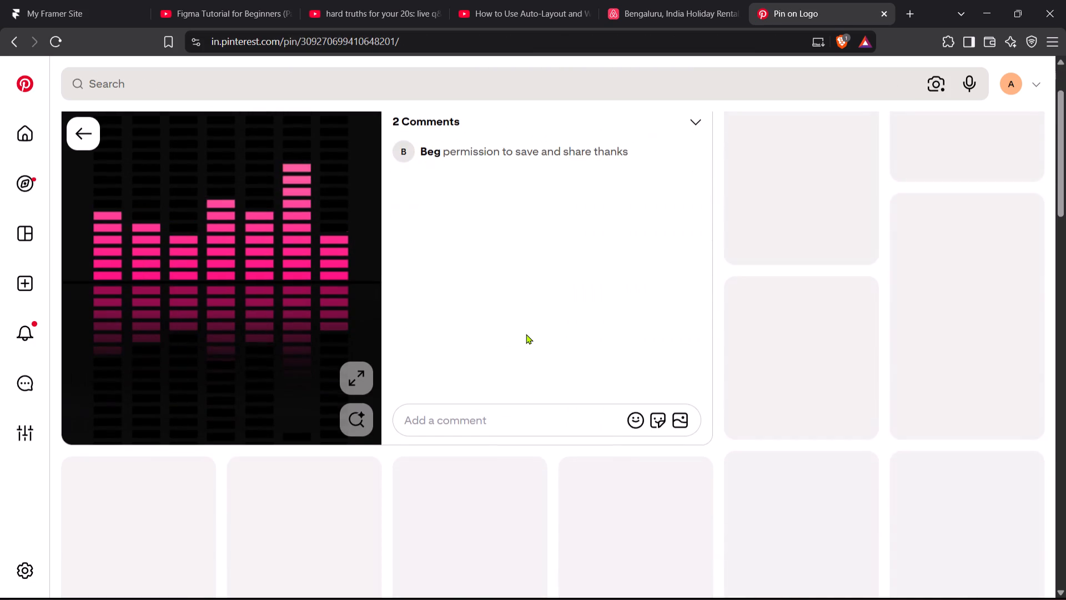
scroll(526, 334, up, 1)
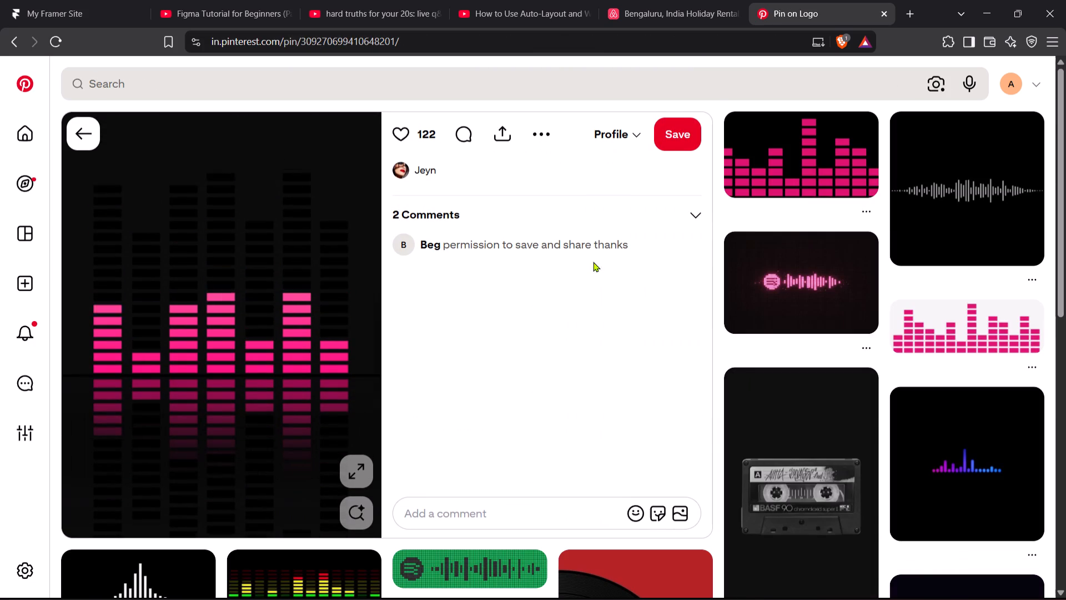
click(683, 220)
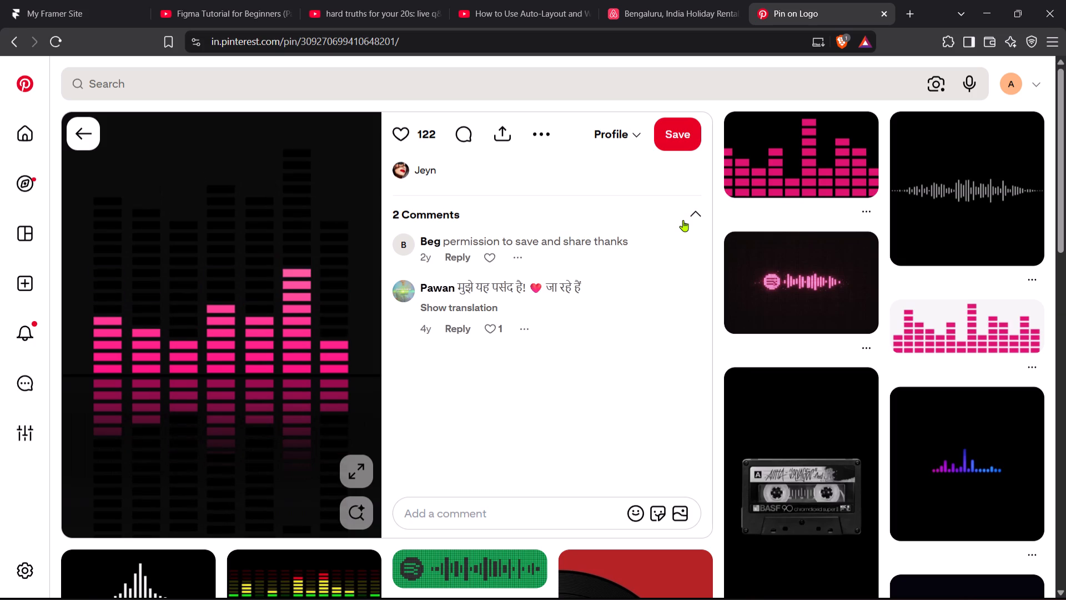
Open the pin of the BASF 90 cassette on black, examine its related cassette designs, and return to the pink equalizer pin.
scroll(631, 358, down, 2)
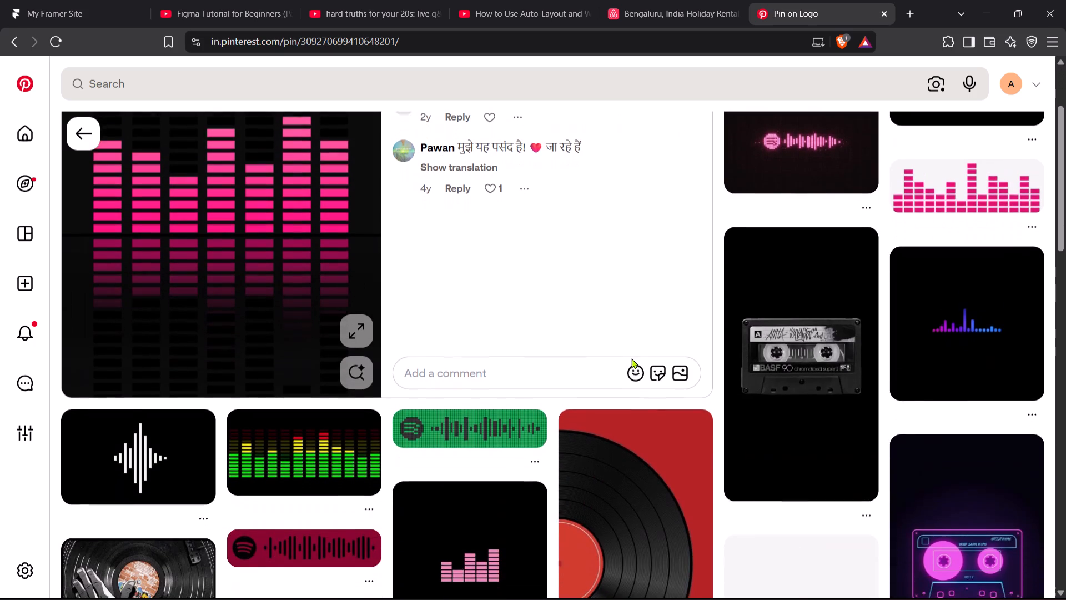
scroll(631, 358, down, 3)
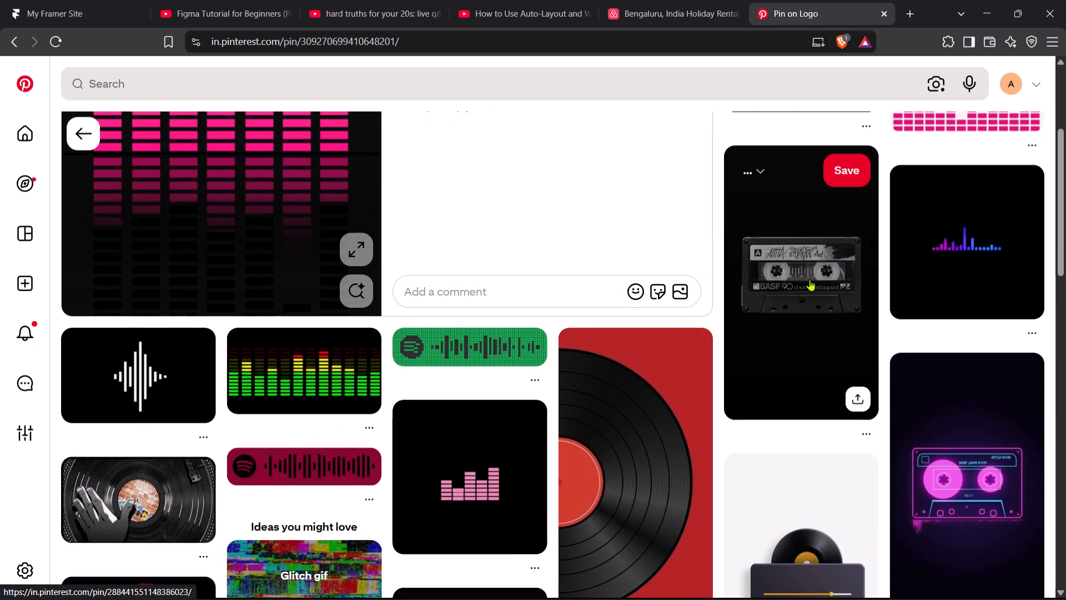
click(809, 279)
scroll(278, 446, up, 1)
scroll(278, 446, down, 5)
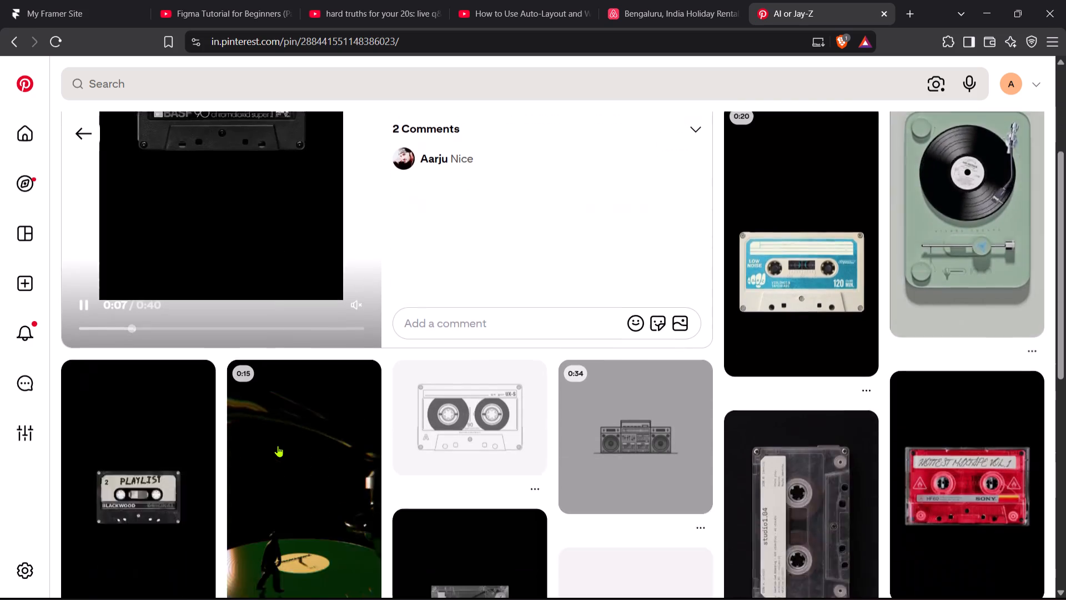
scroll(278, 446, down, 2)
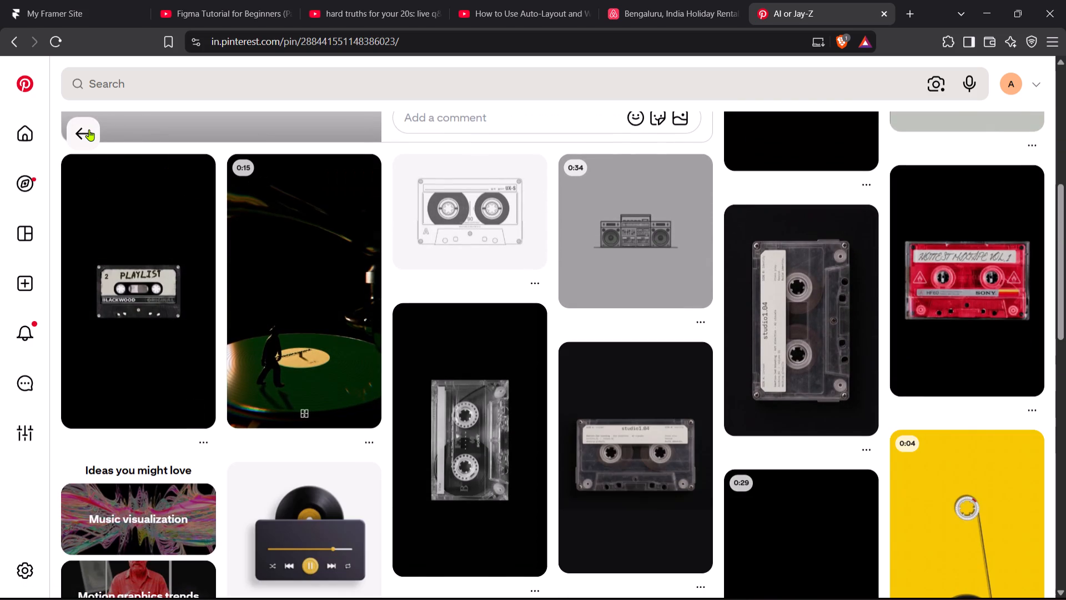
click(89, 129)
Examine the pins related to the pink equalizer bars for sound waves, equalizers, cassettes and music symbols suited to the music card.
scroll(557, 299, down, 5)
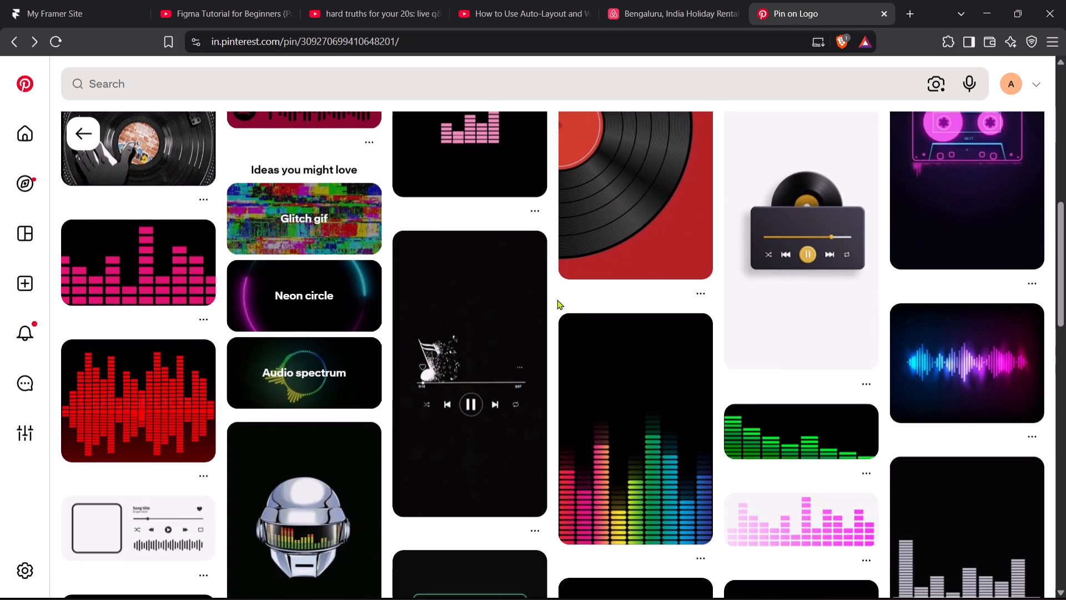
scroll(557, 299, down, 6)
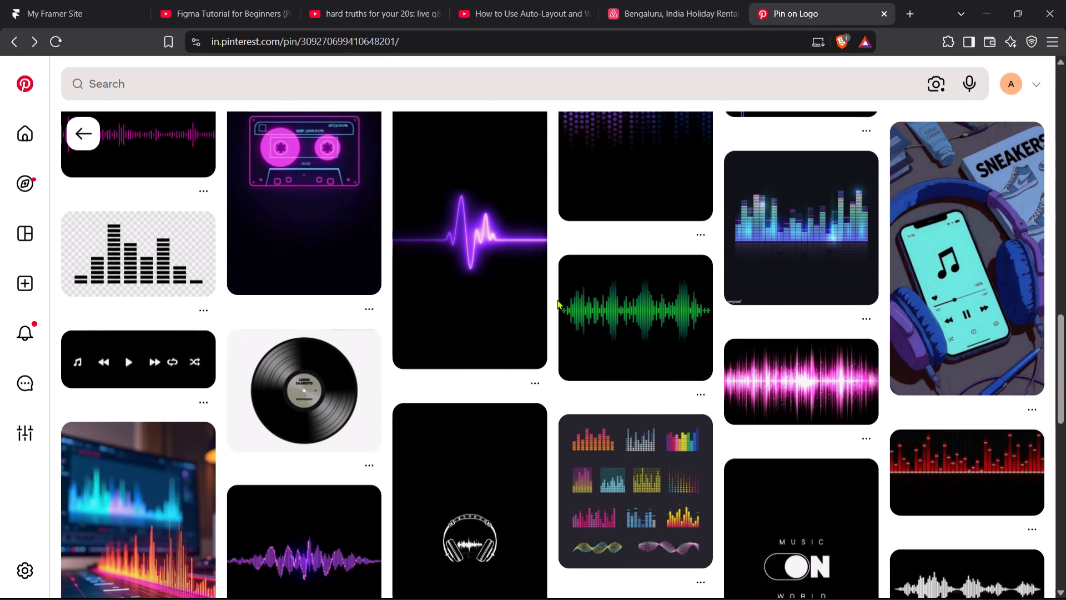
scroll(557, 299, down, 2)
scroll(557, 299, up, 10)
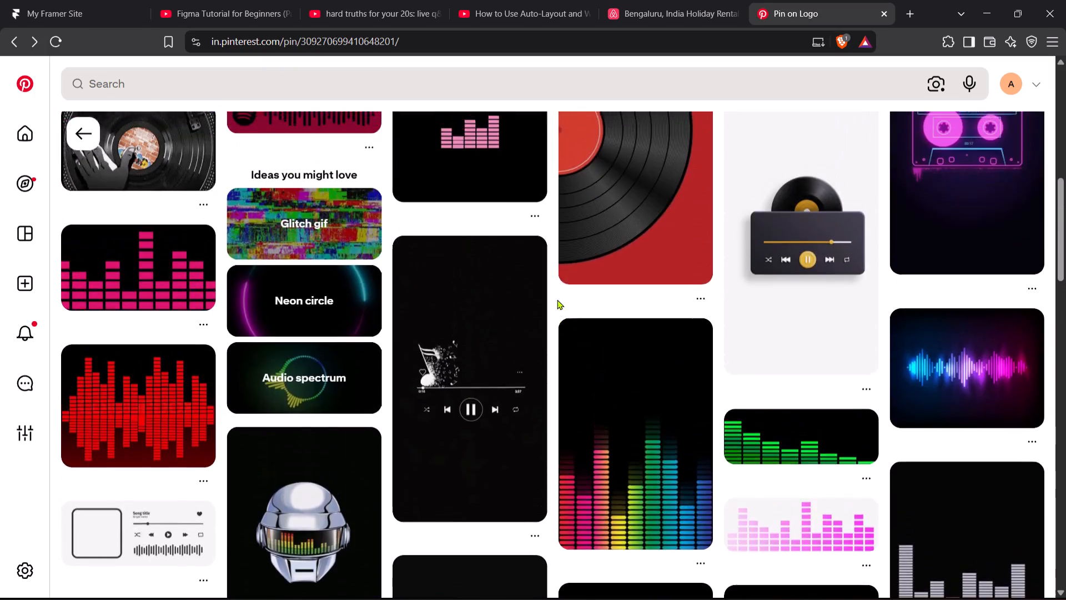
scroll(557, 299, up, 6)
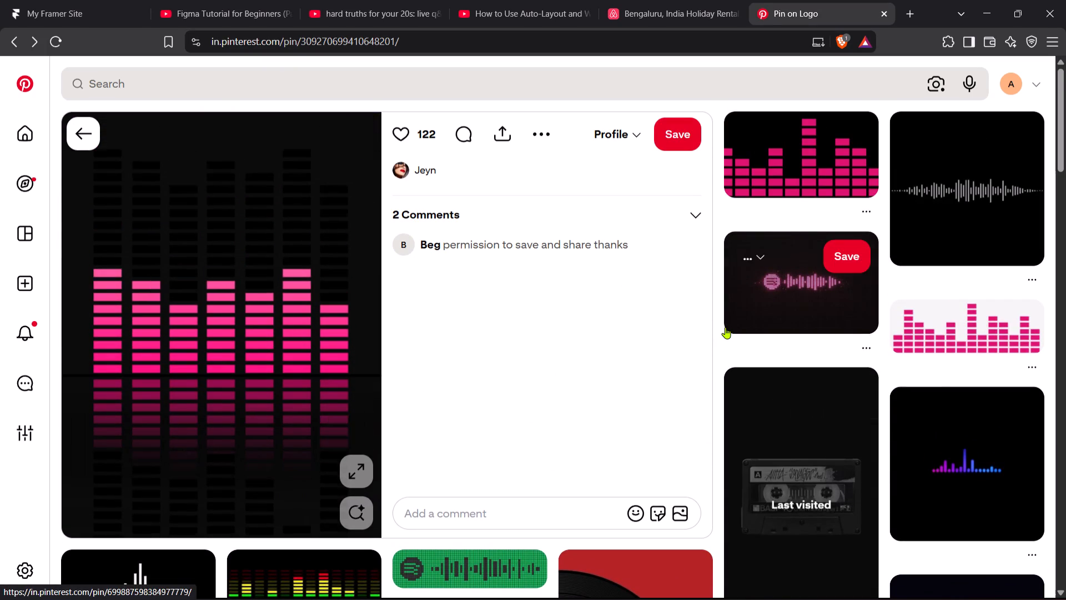
scroll(971, 325, down, 2)
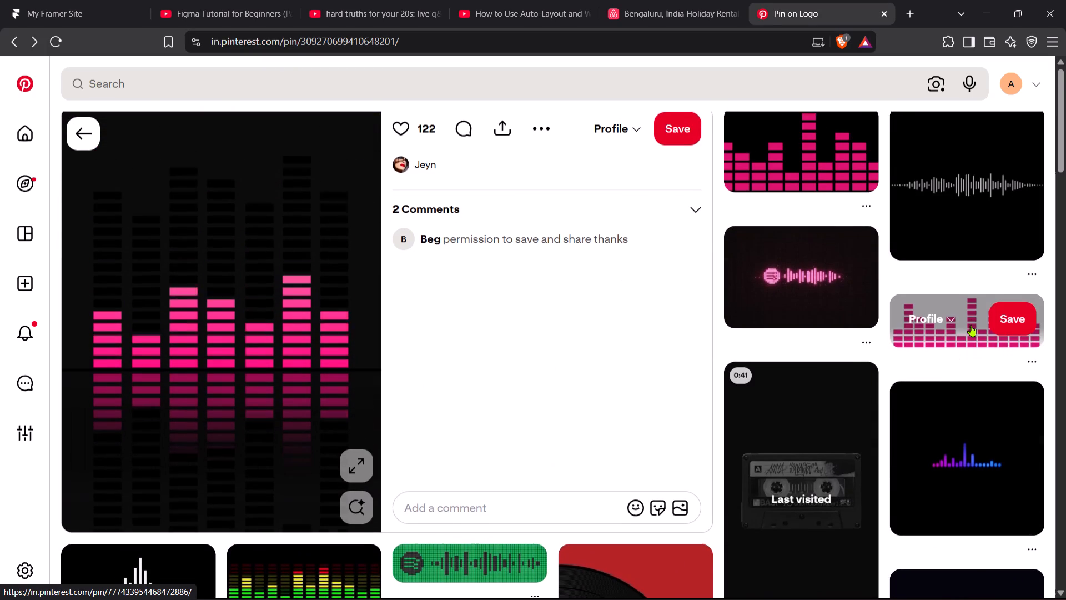
scroll(971, 325, down, 8)
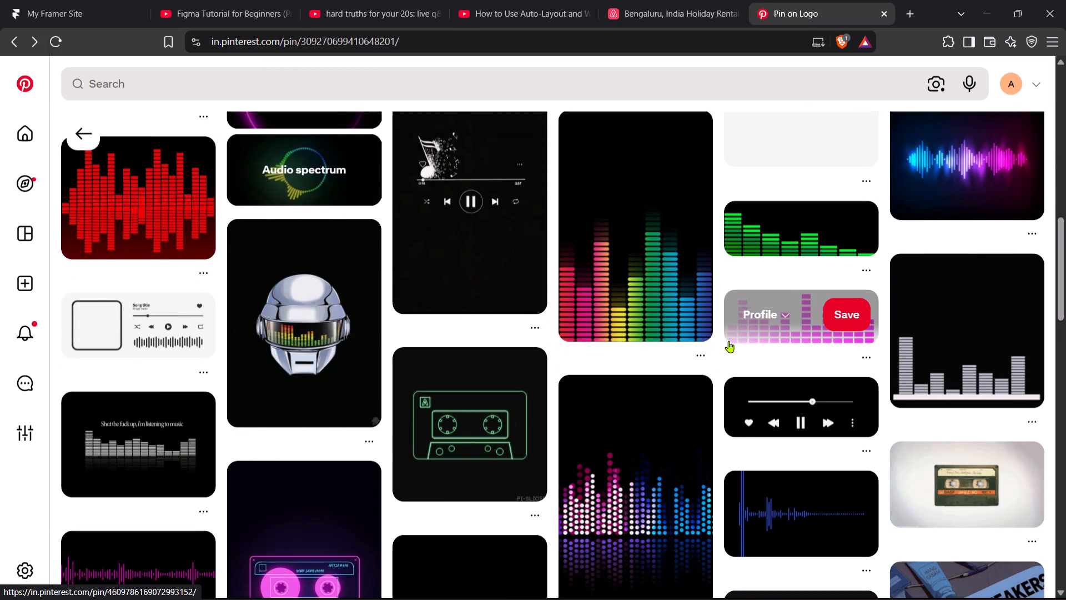
scroll(472, 426, down, 4)
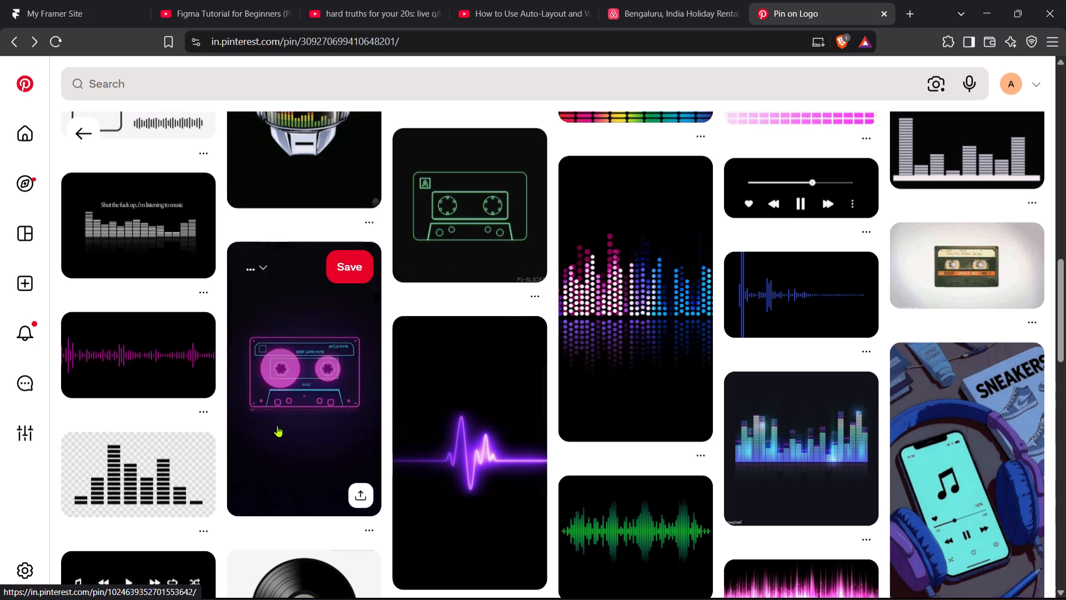
scroll(277, 426, down, 6)
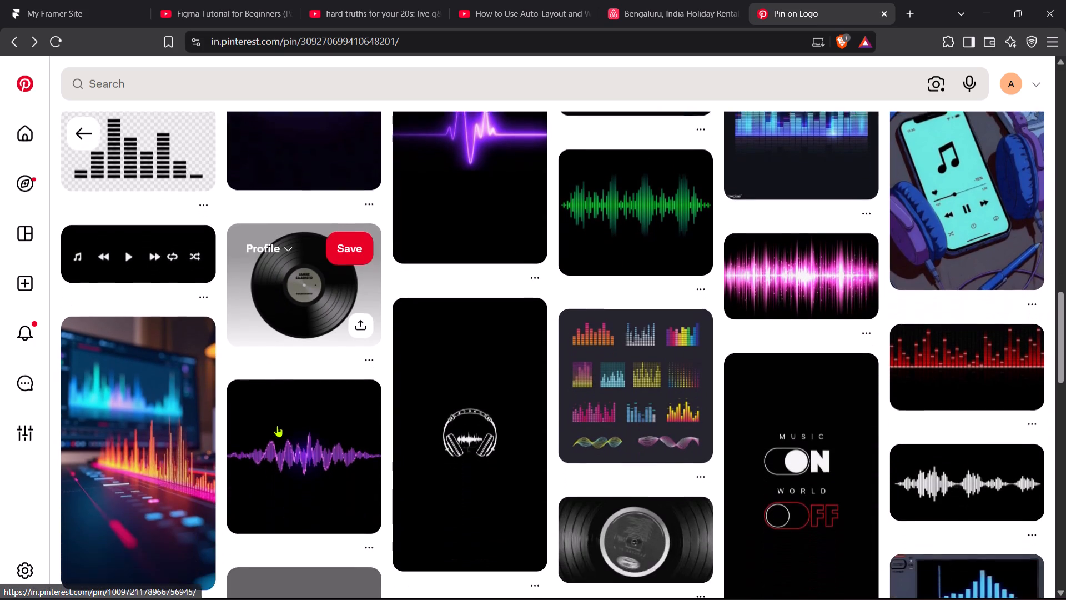
scroll(277, 426, down, 5)
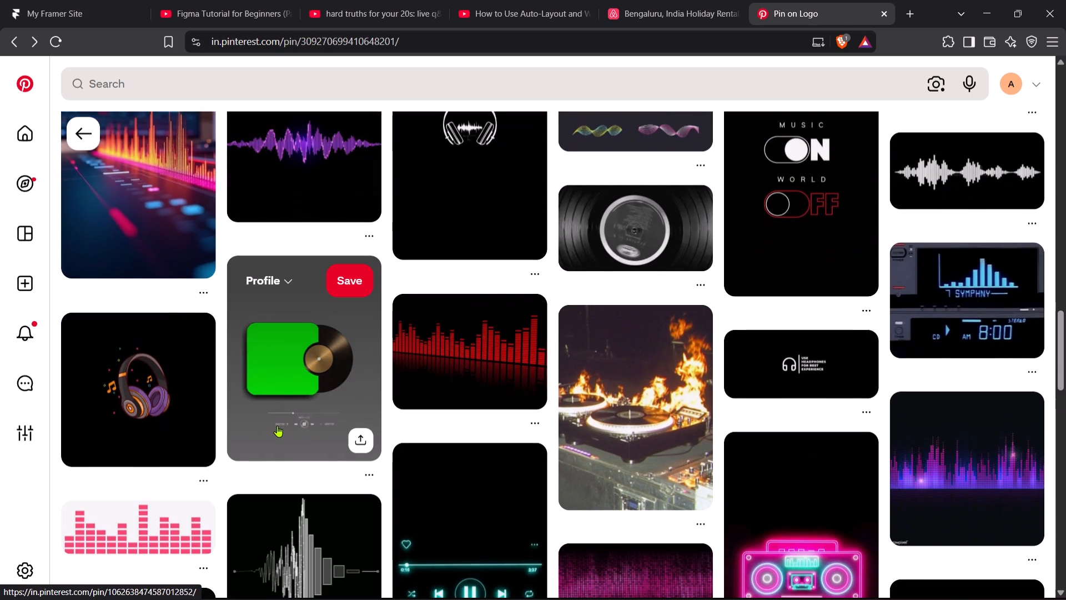
scroll(307, 367, down, 1)
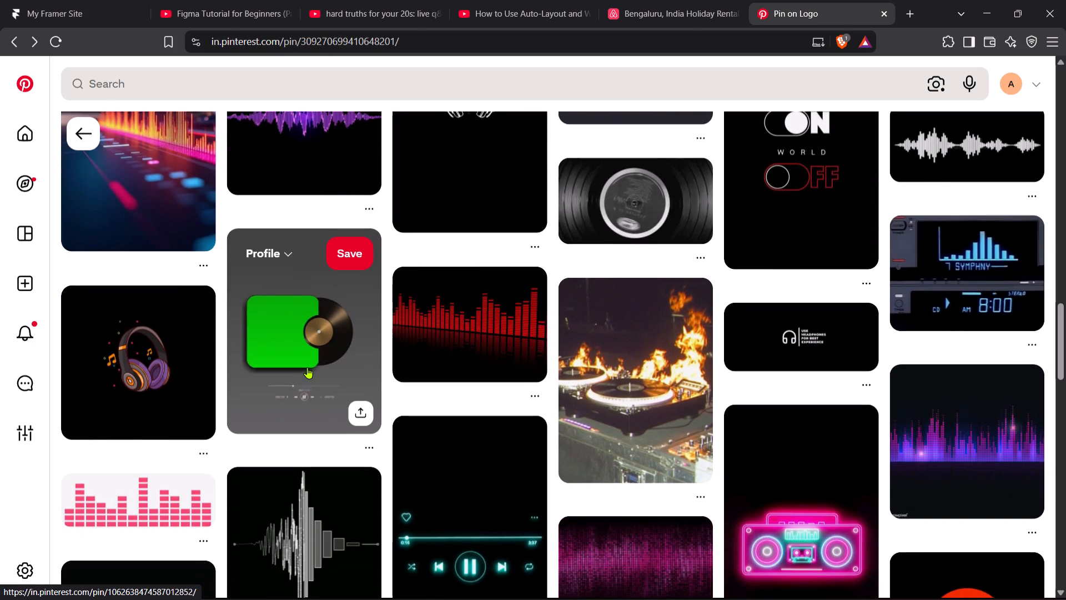
scroll(307, 367, down, 1)
scroll(645, 425, down, 2)
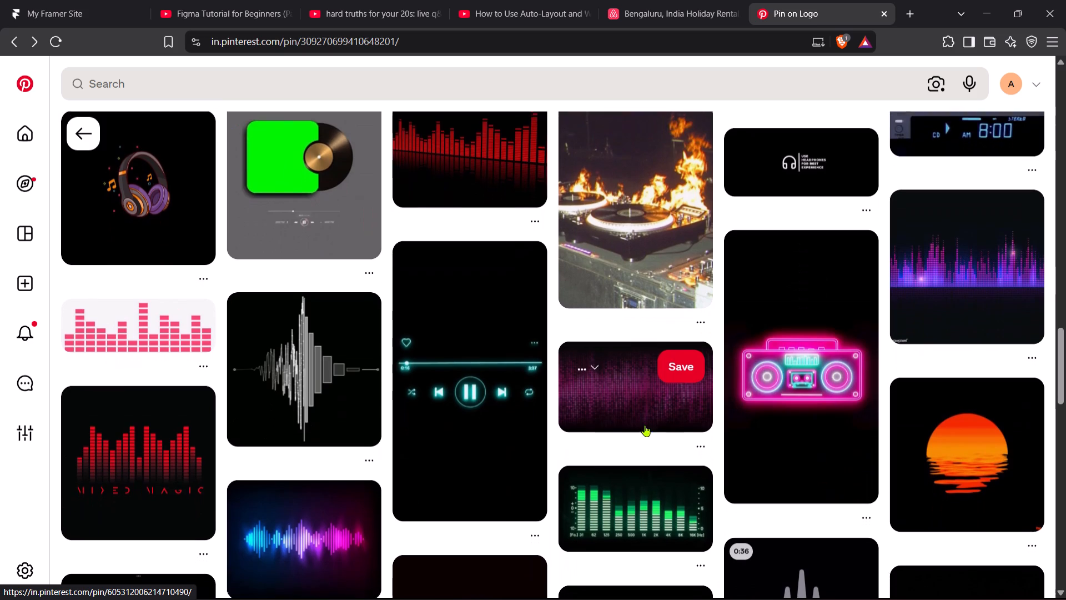
scroll(645, 425, down, 1)
scroll(435, 492, down, 4)
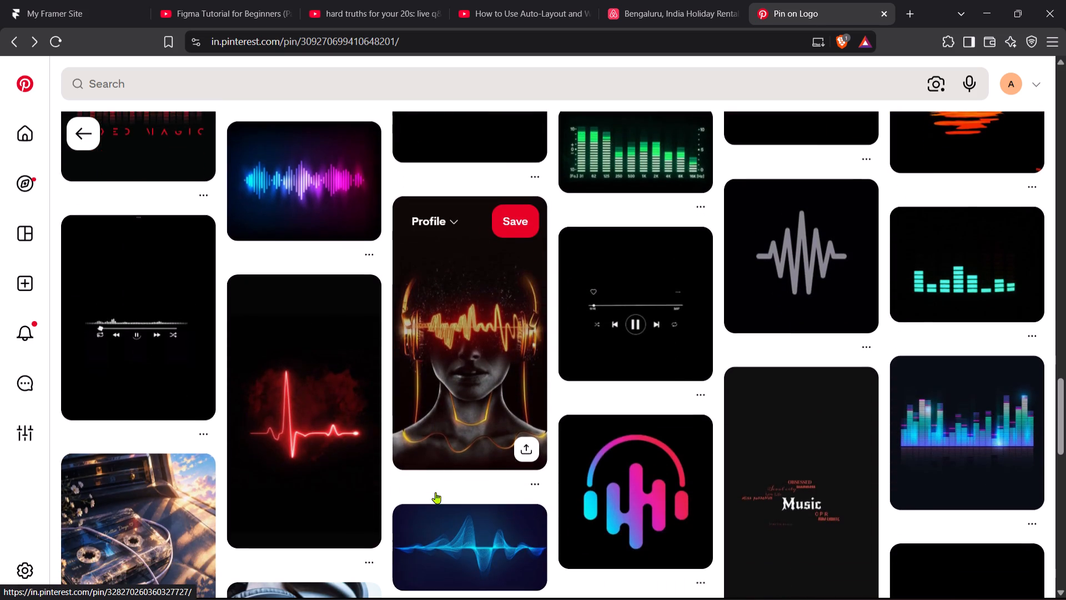
scroll(435, 492, down, 5)
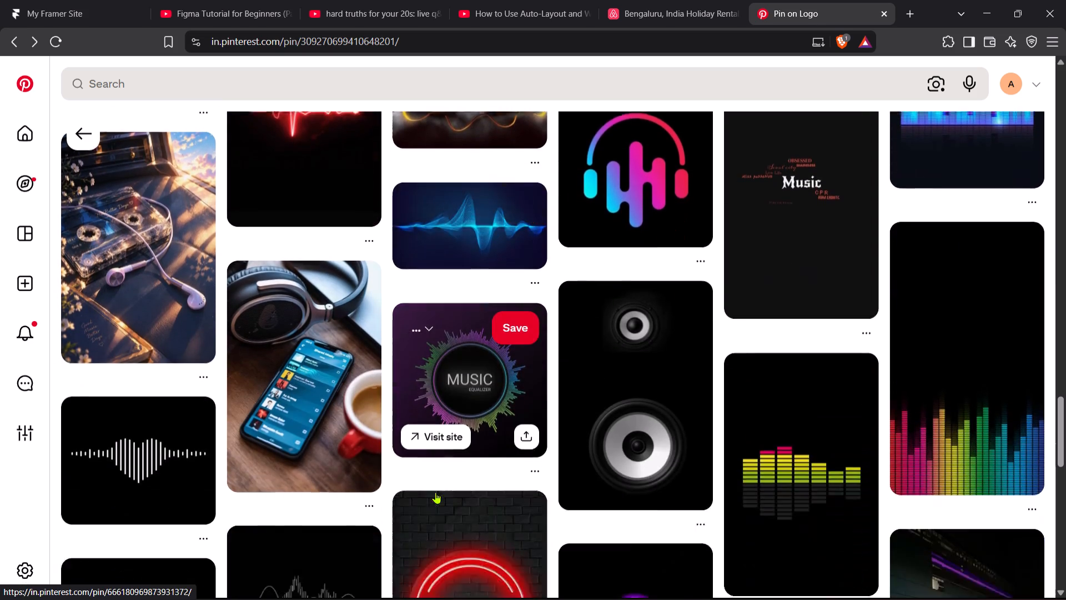
scroll(435, 492, down, 8)
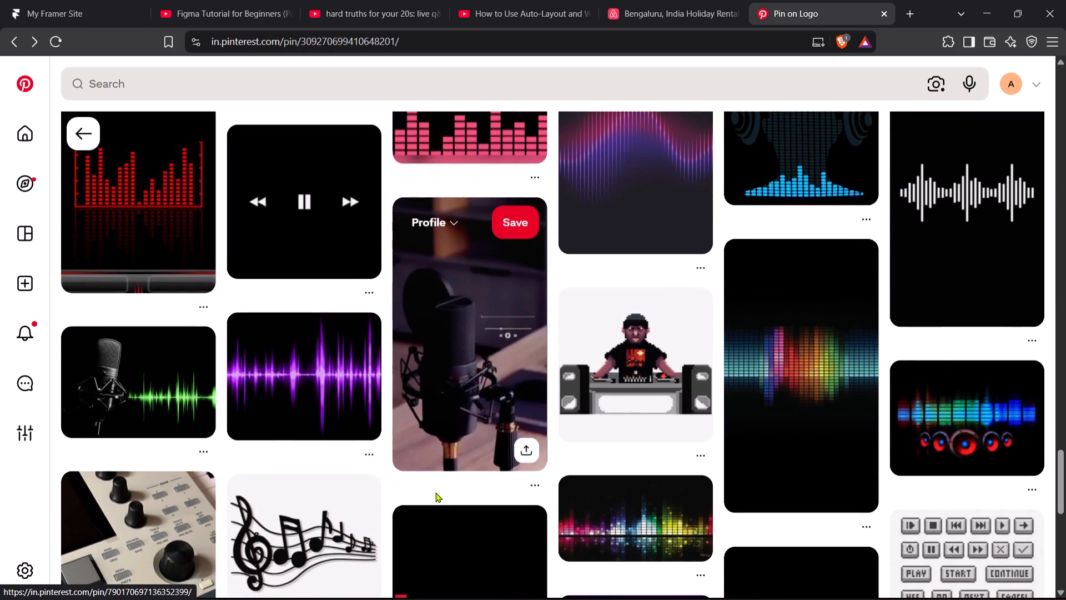
scroll(435, 492, down, 5)
scroll(435, 492, up, 3)
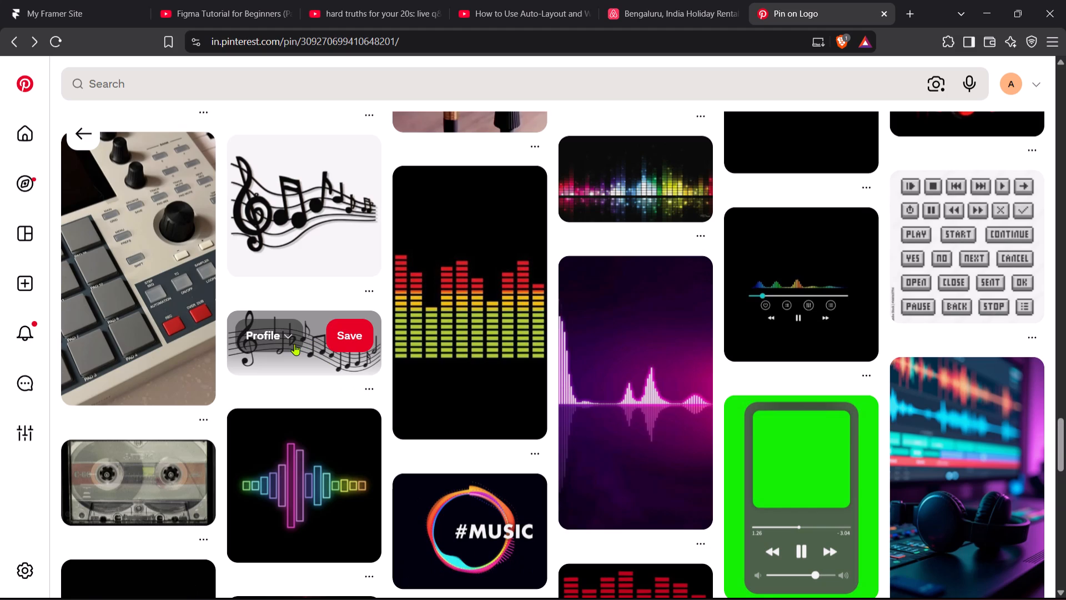
Open the pin of black music notes on a wavy staff and copy its image.
click(321, 202)
right_click(252, 297)
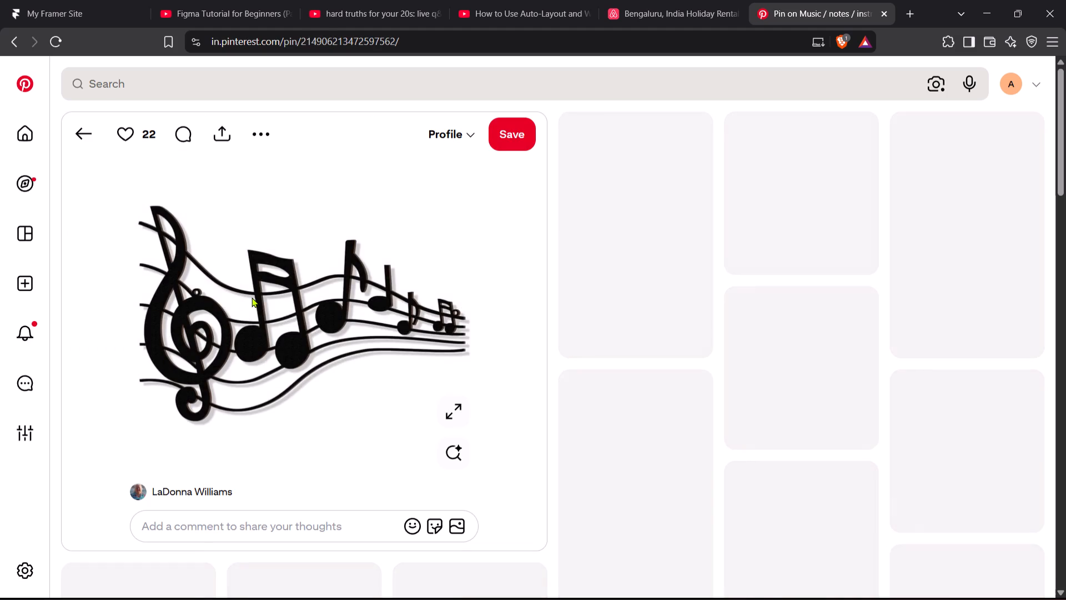
click(303, 346)
scroll(303, 346, down, 1)
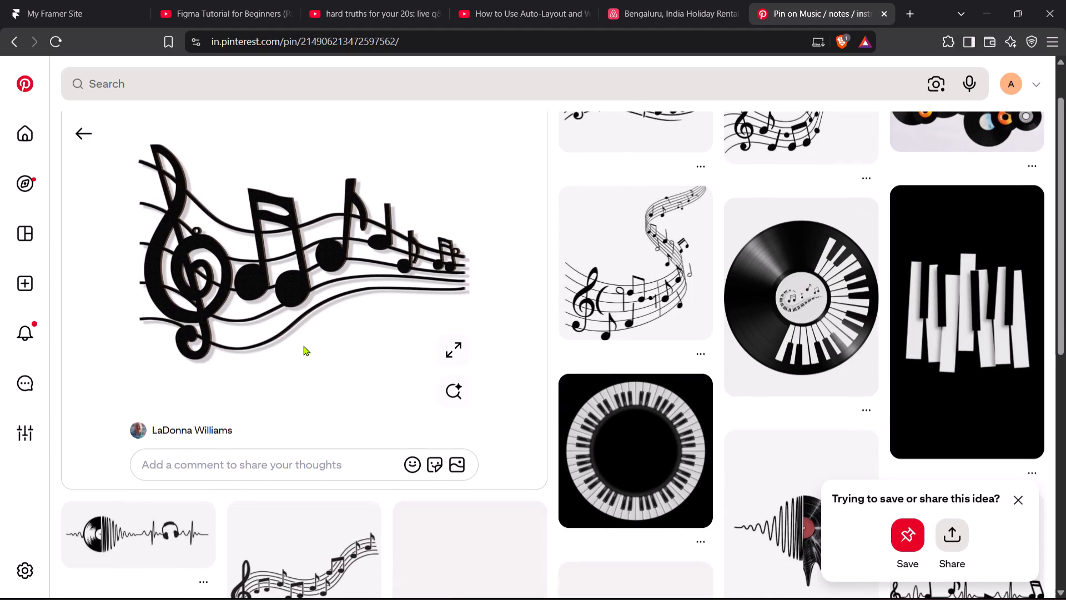
scroll(303, 346, down, 1)
Switch to Figma, paste the music notes image onto the canvas beside the music card, and remove its background.
key(alt+Tab)
scroll(595, 323, left, 2)
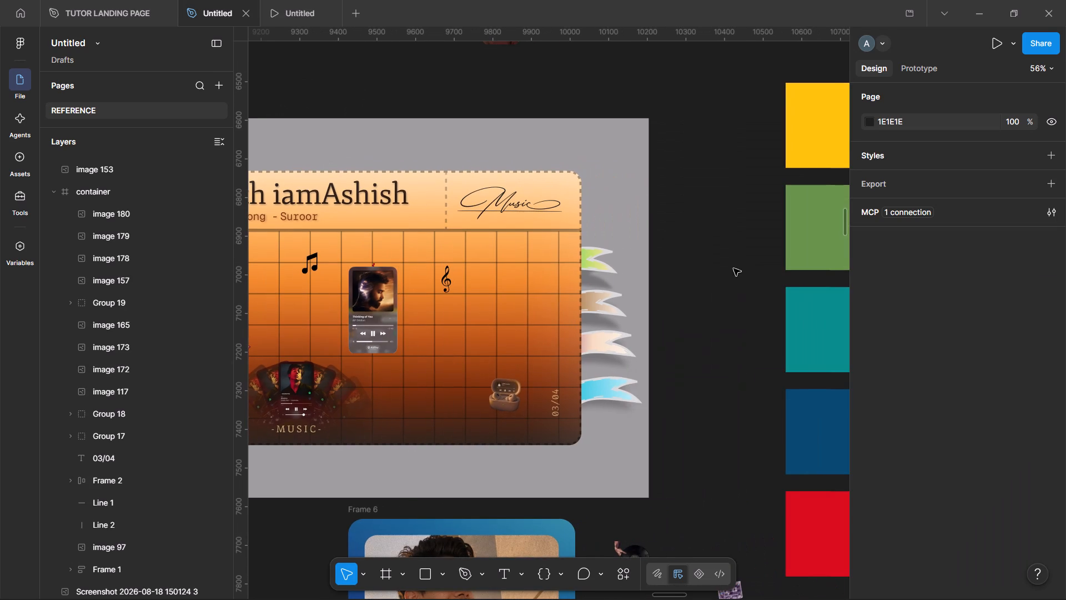
double_click(779, 264)
key(ctrl+v)
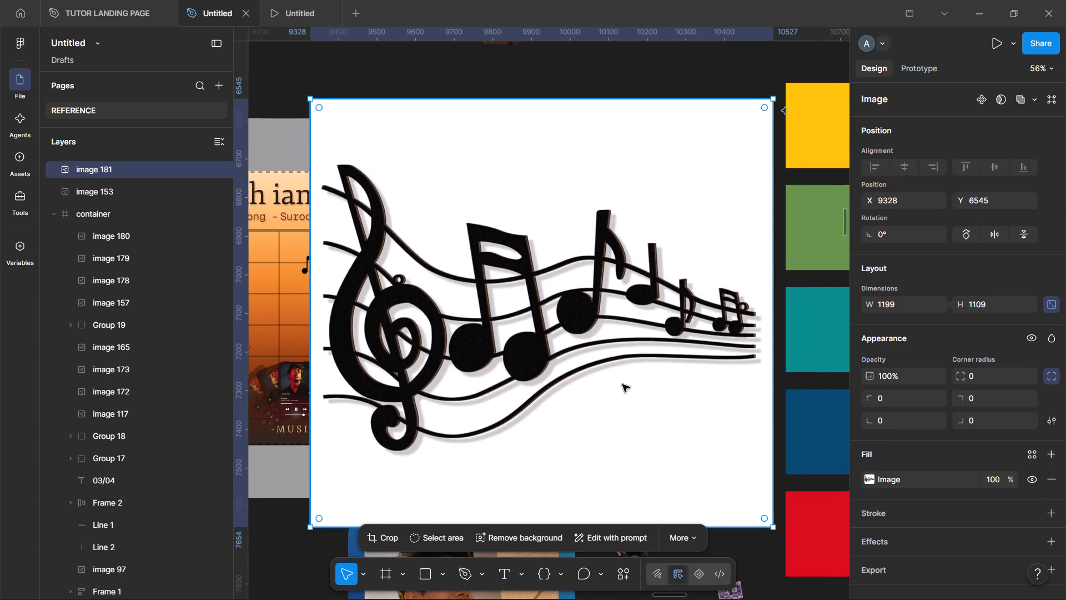
click(511, 535)
Switch back to Pinterest, open the pin of clustered vinyl records, and examine its related record designs.
key(alt+Tab)
scroll(570, 383, right, 1)
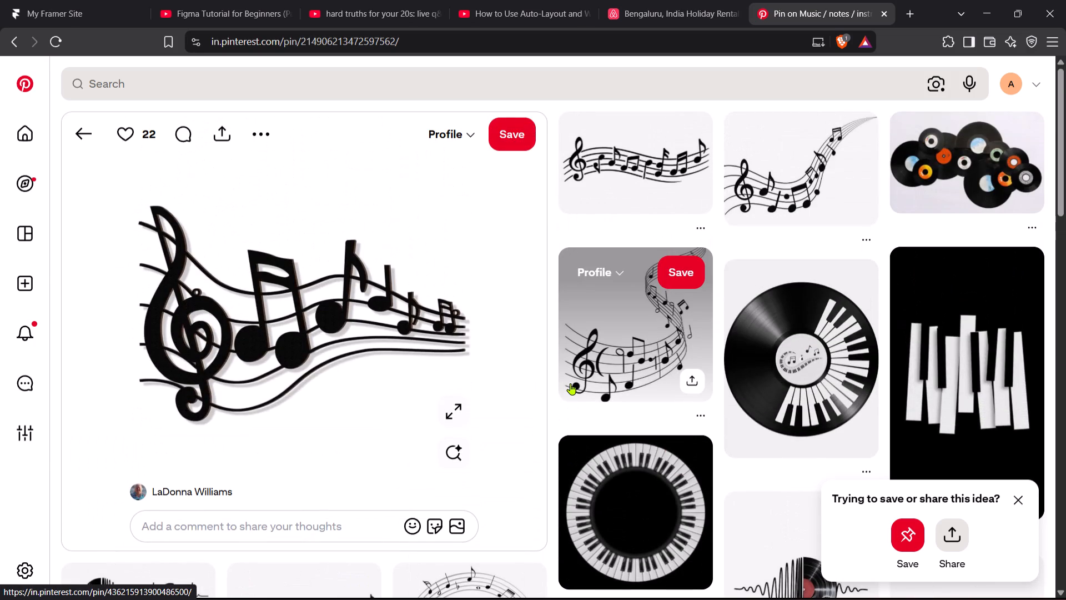
click(970, 175)
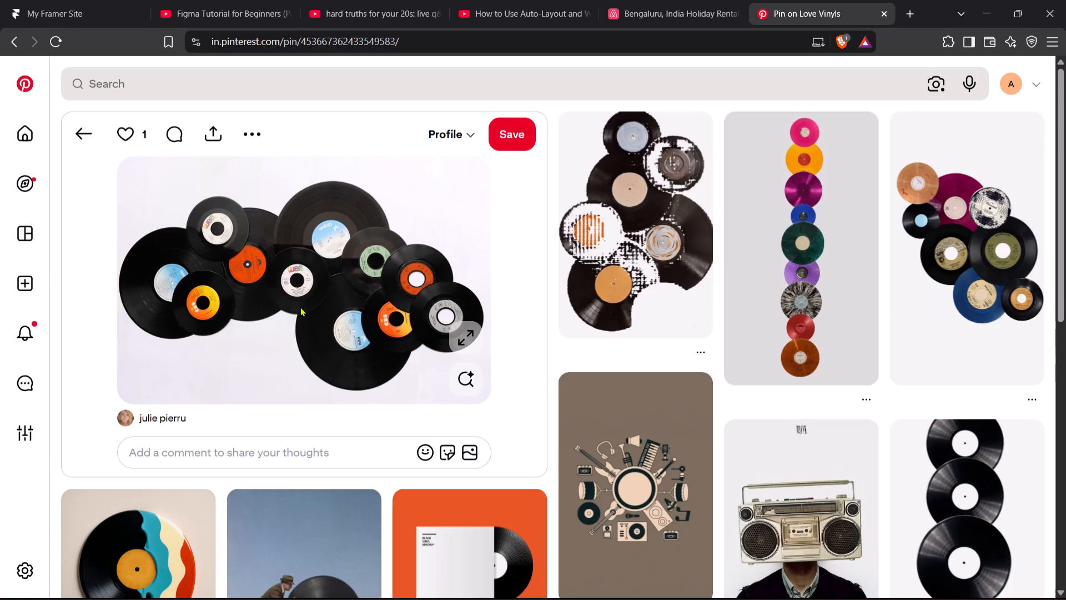
scroll(300, 307, down, 2)
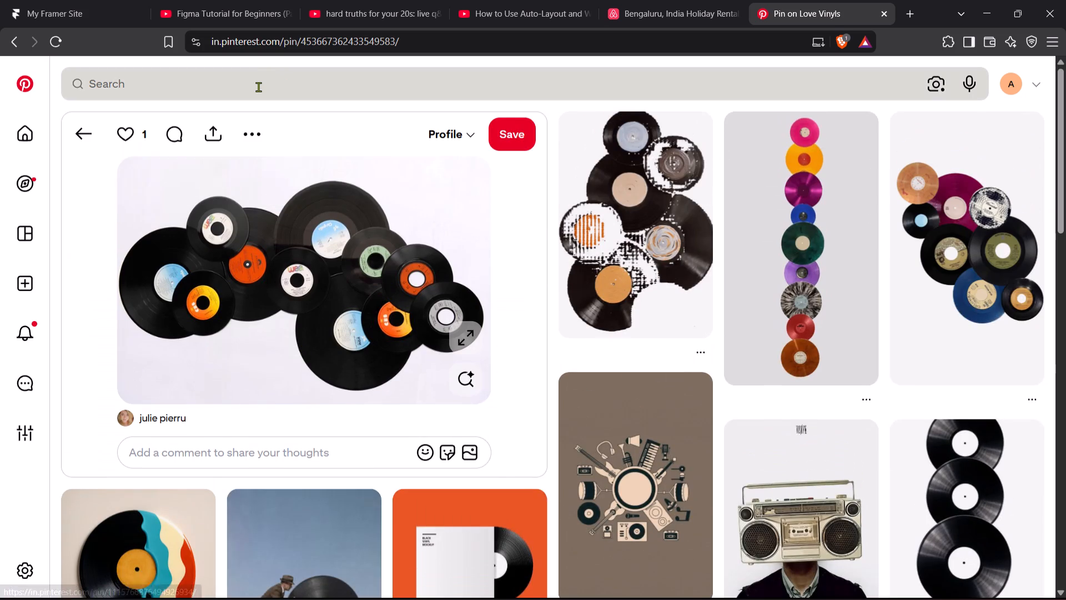
Search Pinterest for music album cover.
click(258, 87)
text(music abl)
key(Down)
key(Down)
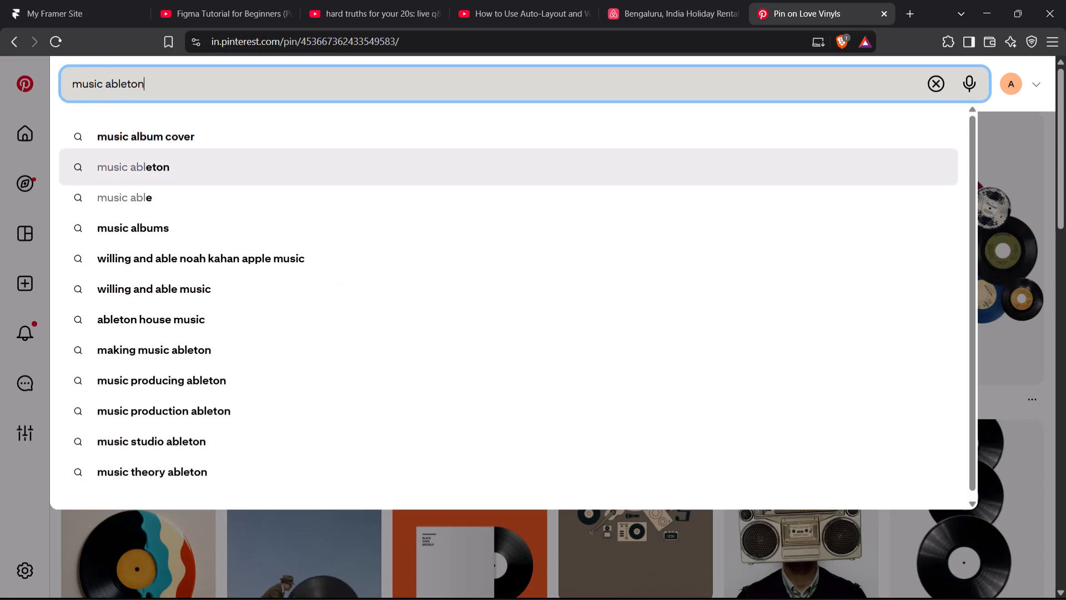
key(Up)
key(space)
key(Return)
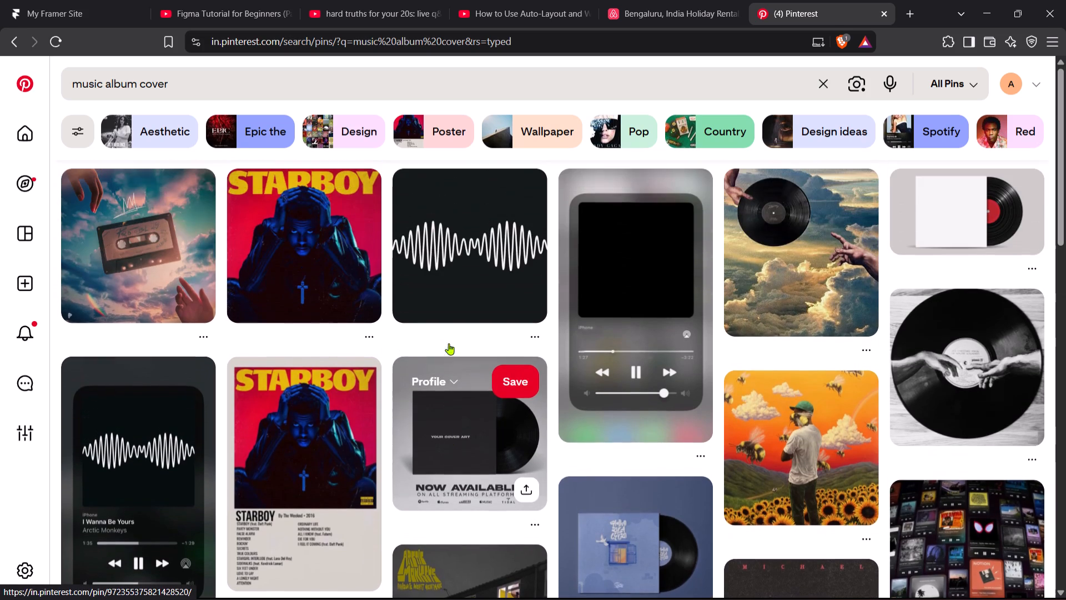
Examine the music album cover results for artwork that could decorate the music card, and return to Figma.
scroll(798, 288, down, 2)
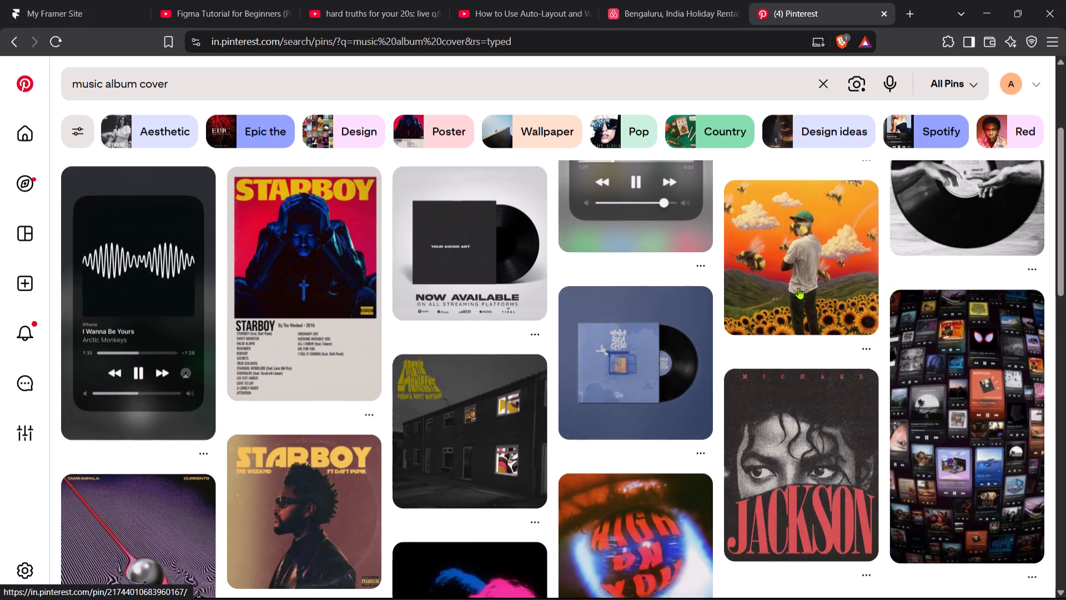
scroll(798, 288, down, 2)
scroll(659, 400, down, 3)
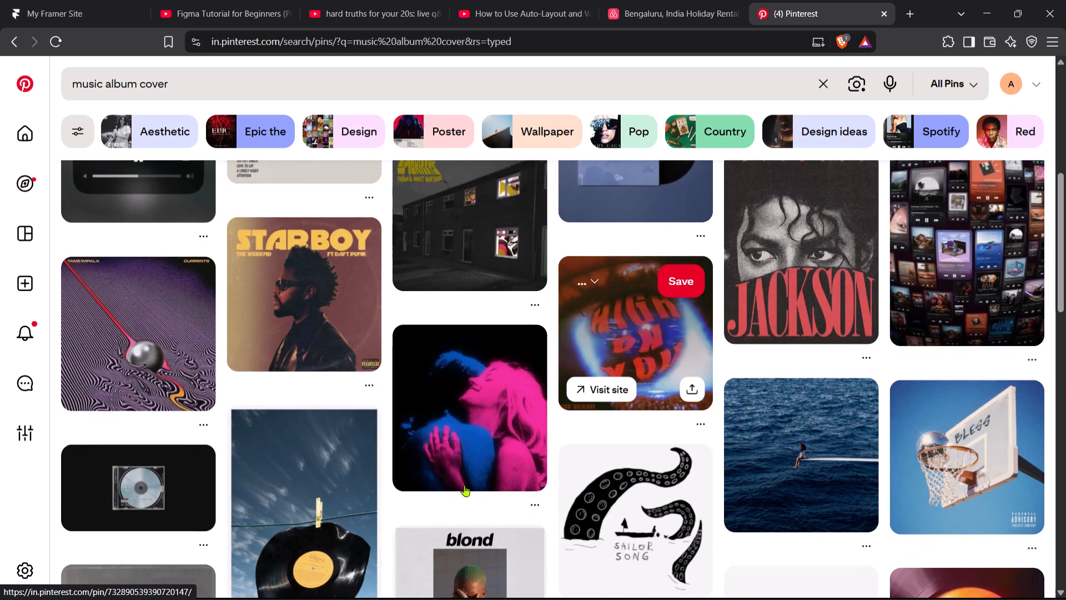
scroll(464, 485, down, 5)
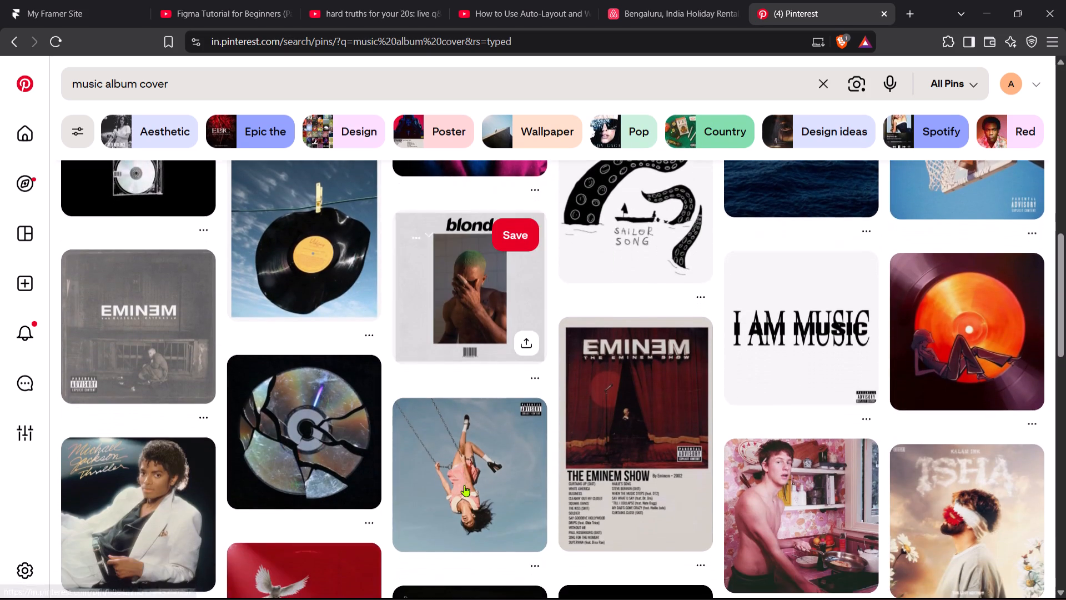
scroll(464, 485, down, 3)
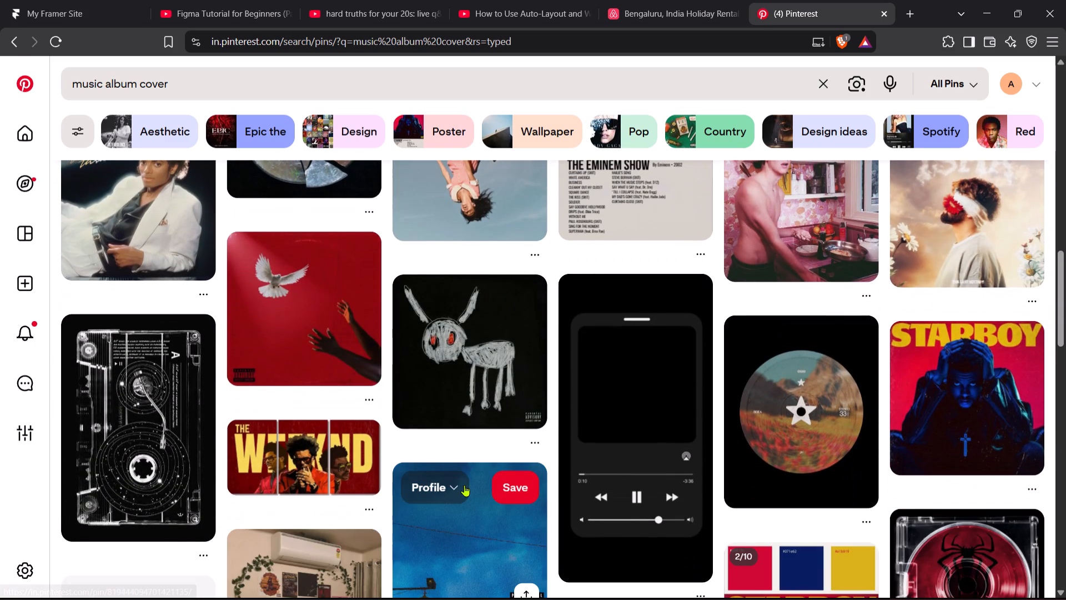
scroll(464, 485, down, 7)
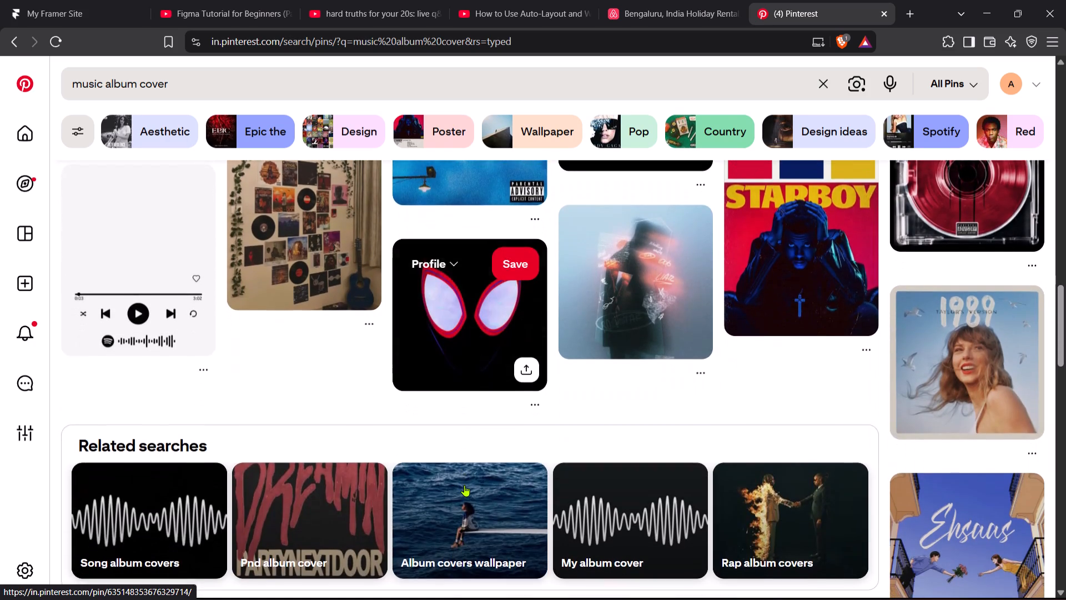
scroll(464, 485, down, 6)
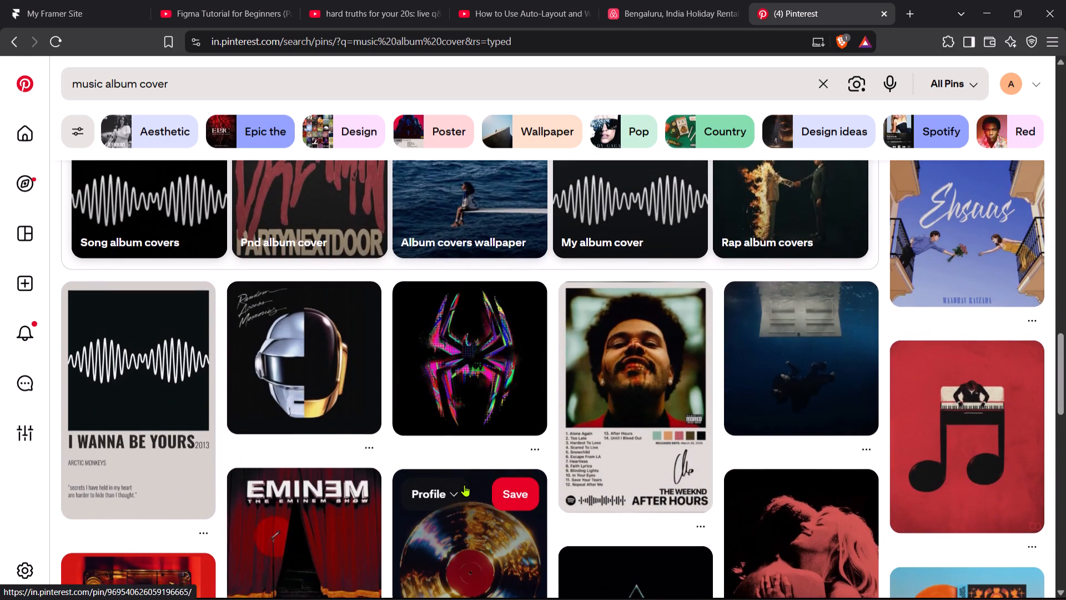
scroll(464, 485, down, 1)
key(alt+Tab)
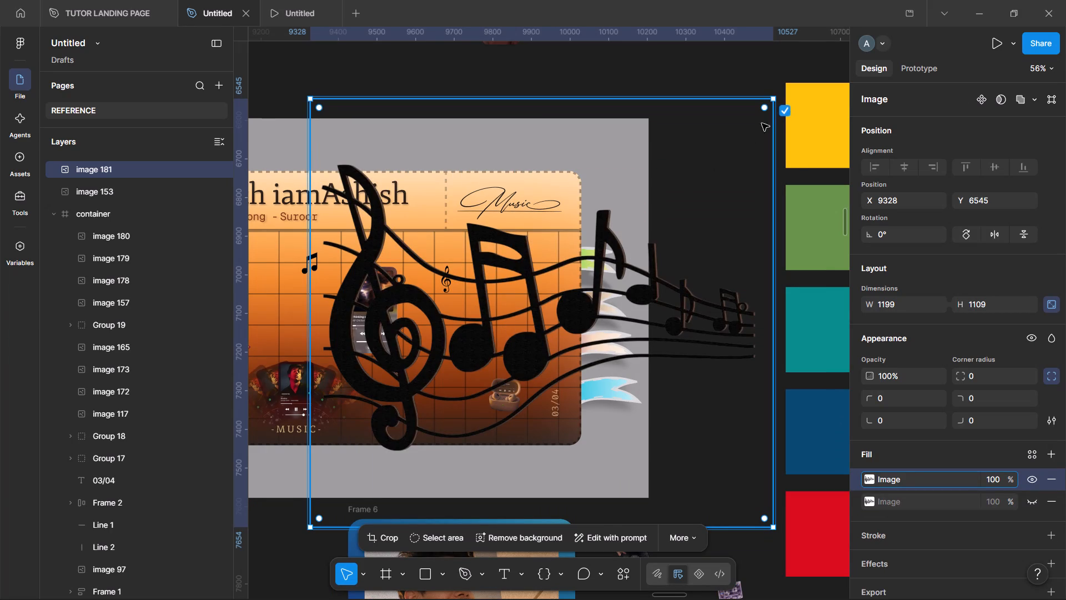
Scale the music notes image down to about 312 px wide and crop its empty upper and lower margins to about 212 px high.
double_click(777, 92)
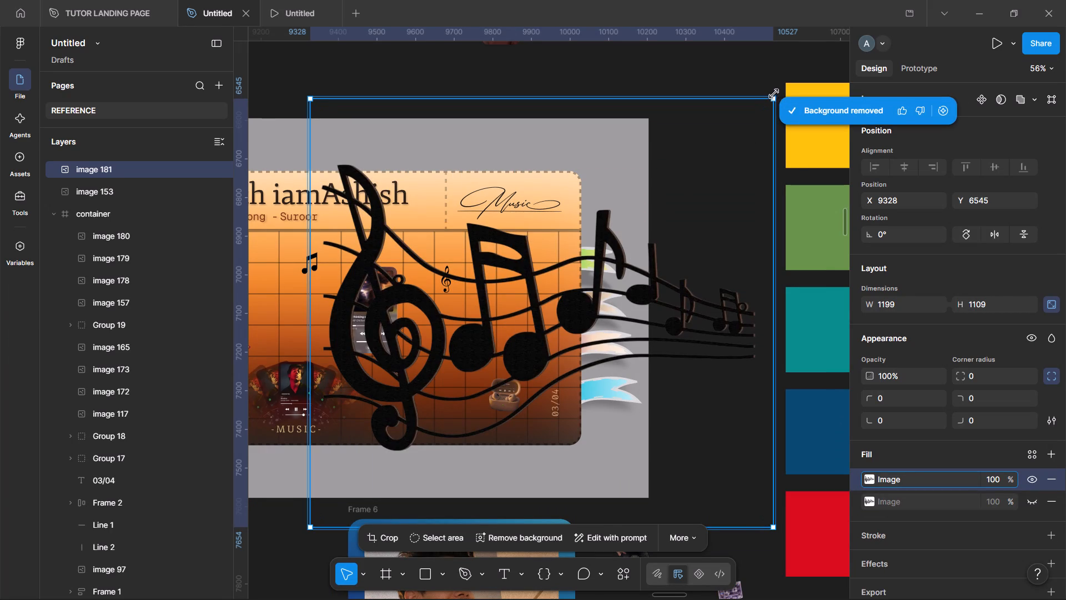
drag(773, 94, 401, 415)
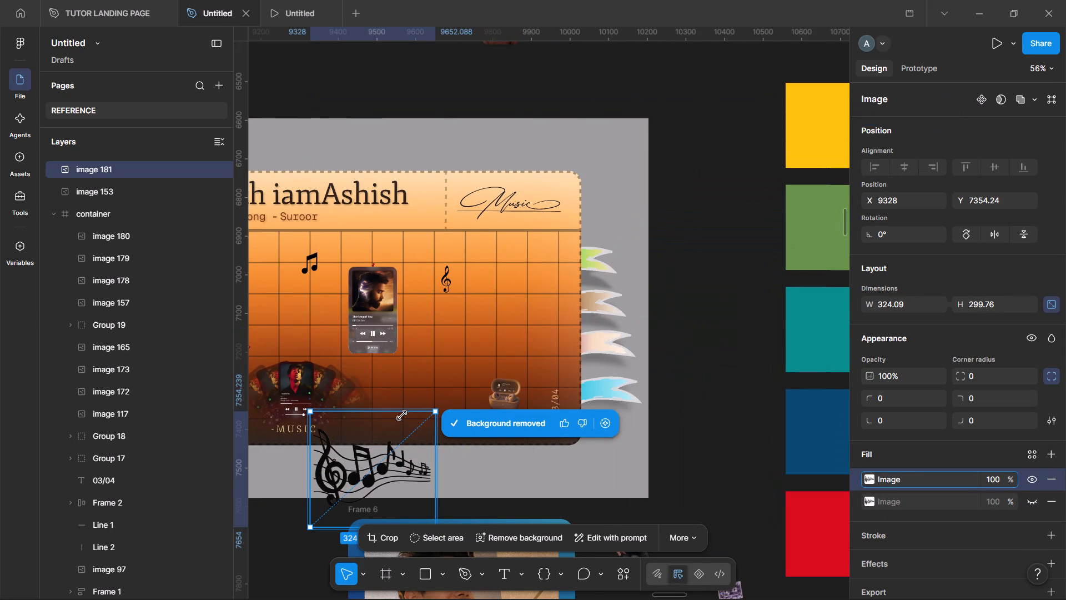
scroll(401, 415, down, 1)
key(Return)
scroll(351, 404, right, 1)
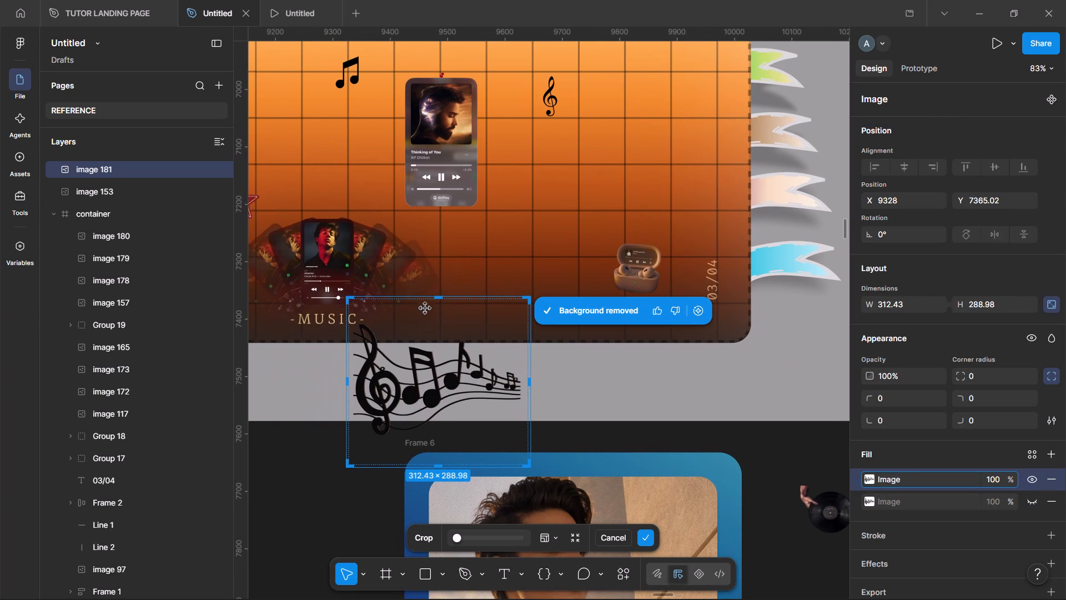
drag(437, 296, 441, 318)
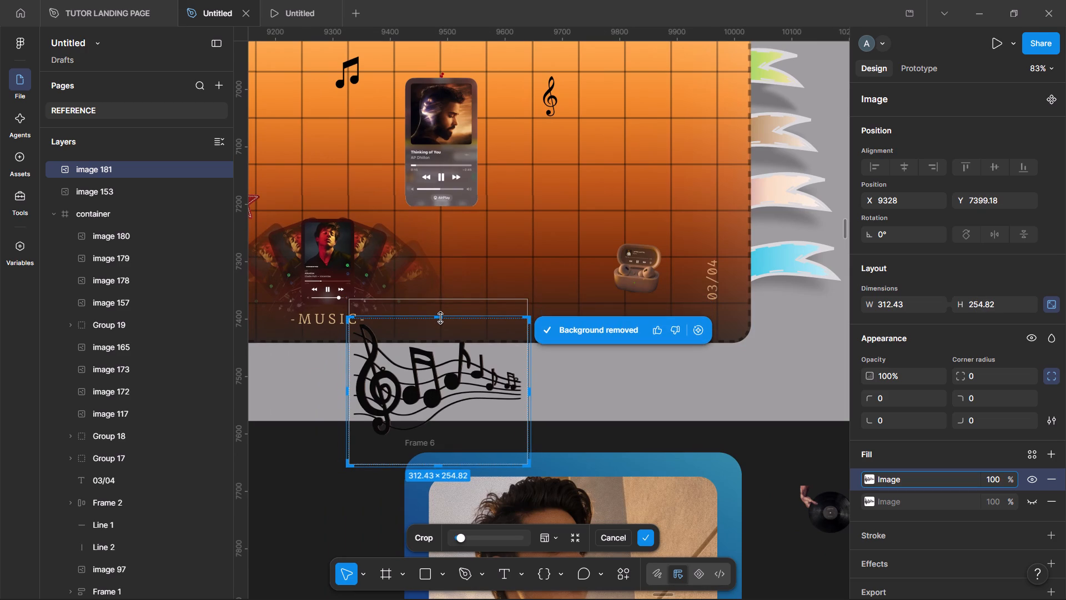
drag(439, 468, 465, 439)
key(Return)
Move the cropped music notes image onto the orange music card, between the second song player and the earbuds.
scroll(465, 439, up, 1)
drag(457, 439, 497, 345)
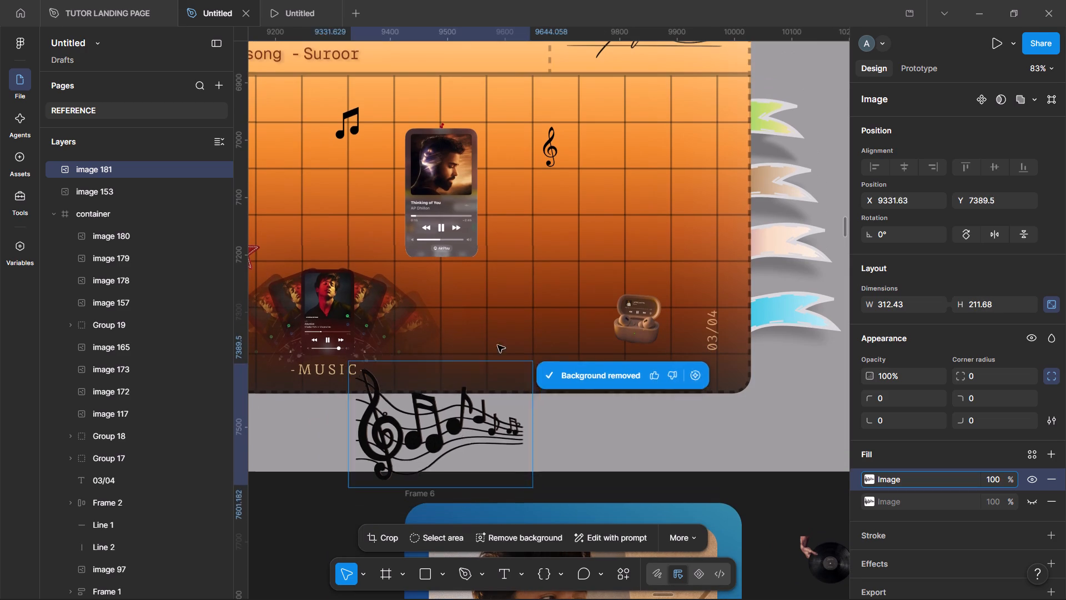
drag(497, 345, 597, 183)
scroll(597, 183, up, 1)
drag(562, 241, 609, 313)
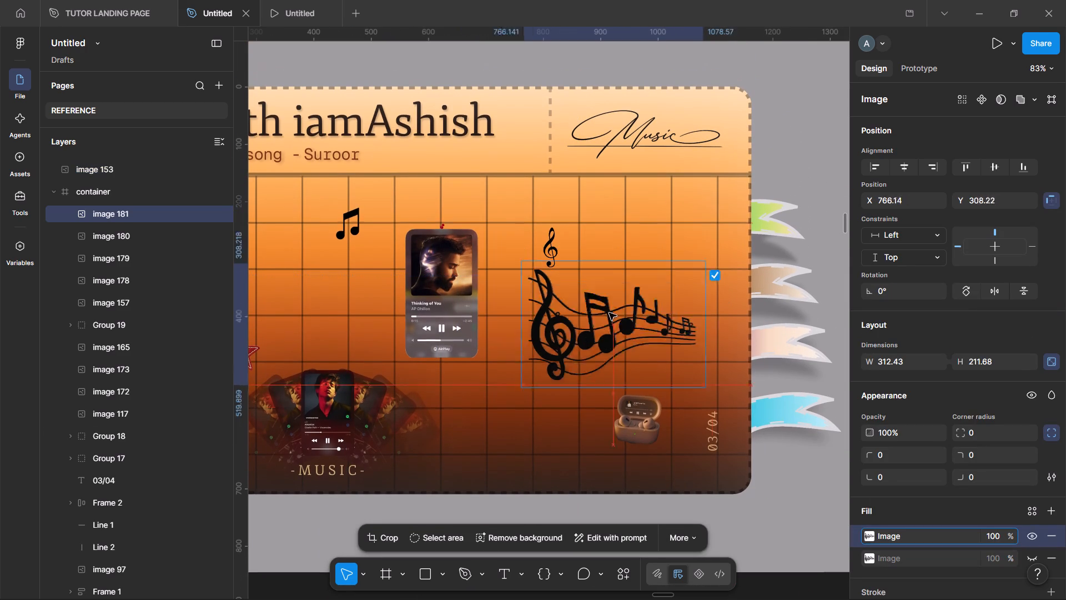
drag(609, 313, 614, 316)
Delete the small treble clef image from the music card.
click(559, 254)
key(Delete)
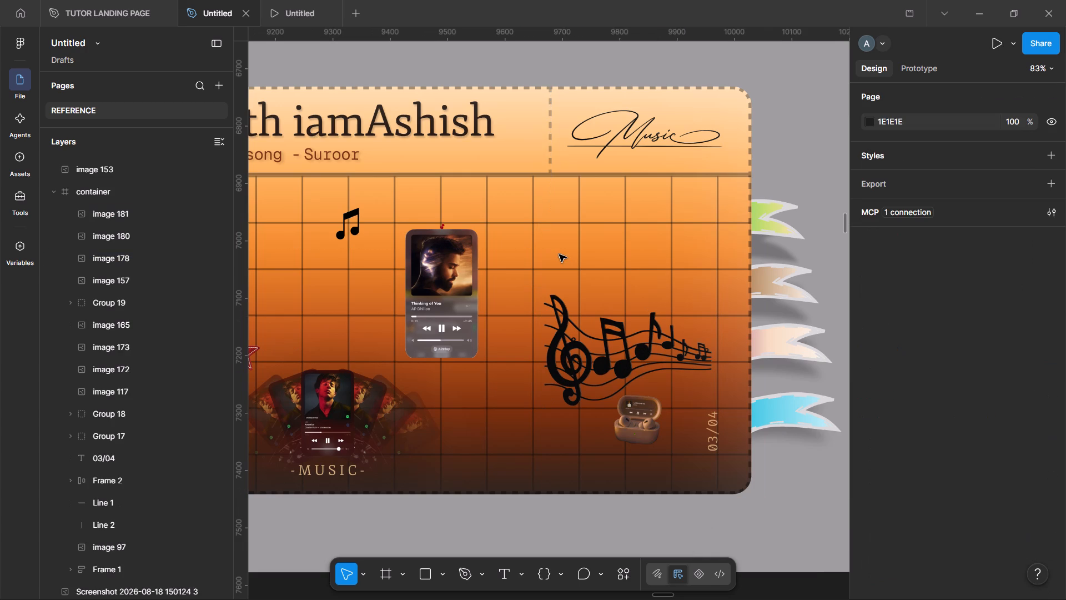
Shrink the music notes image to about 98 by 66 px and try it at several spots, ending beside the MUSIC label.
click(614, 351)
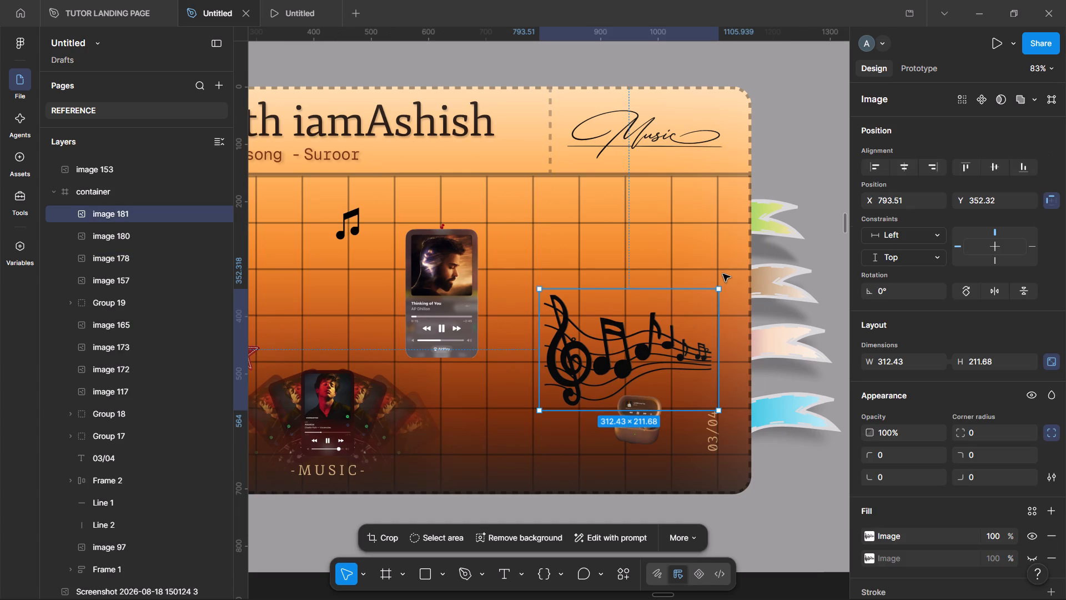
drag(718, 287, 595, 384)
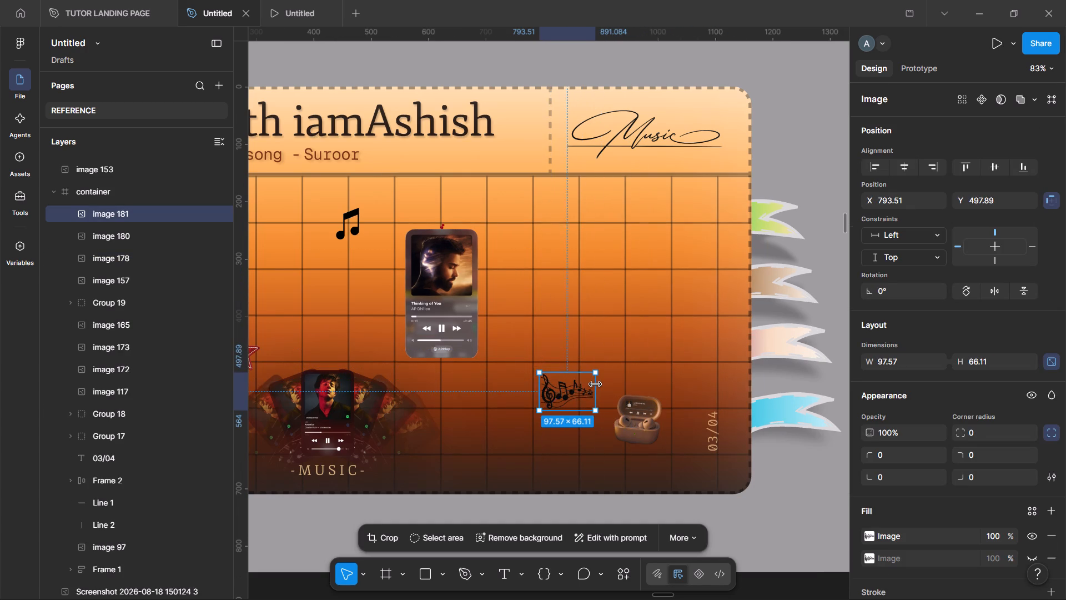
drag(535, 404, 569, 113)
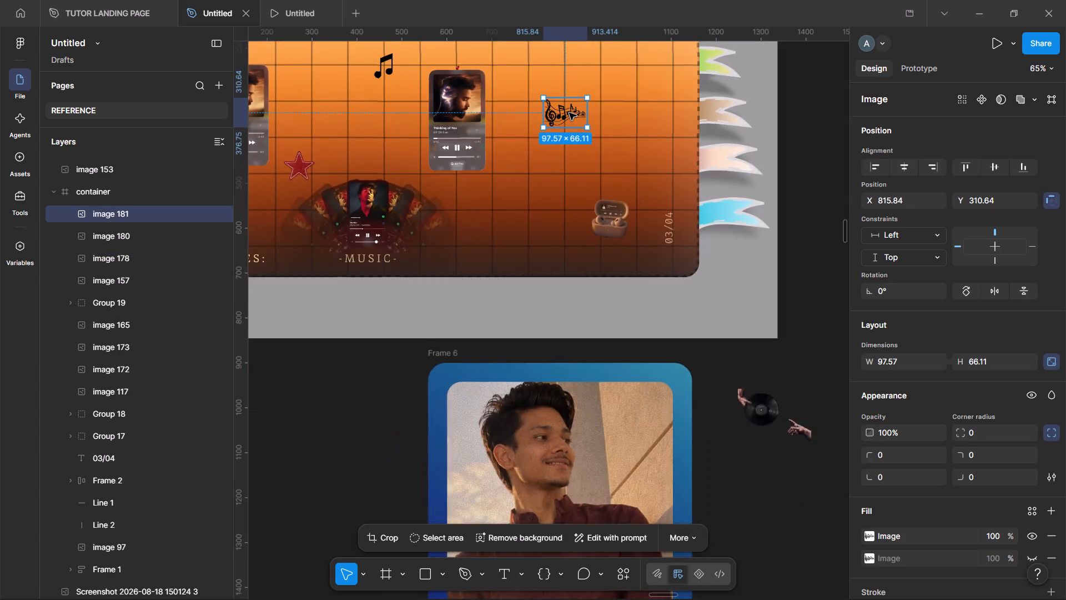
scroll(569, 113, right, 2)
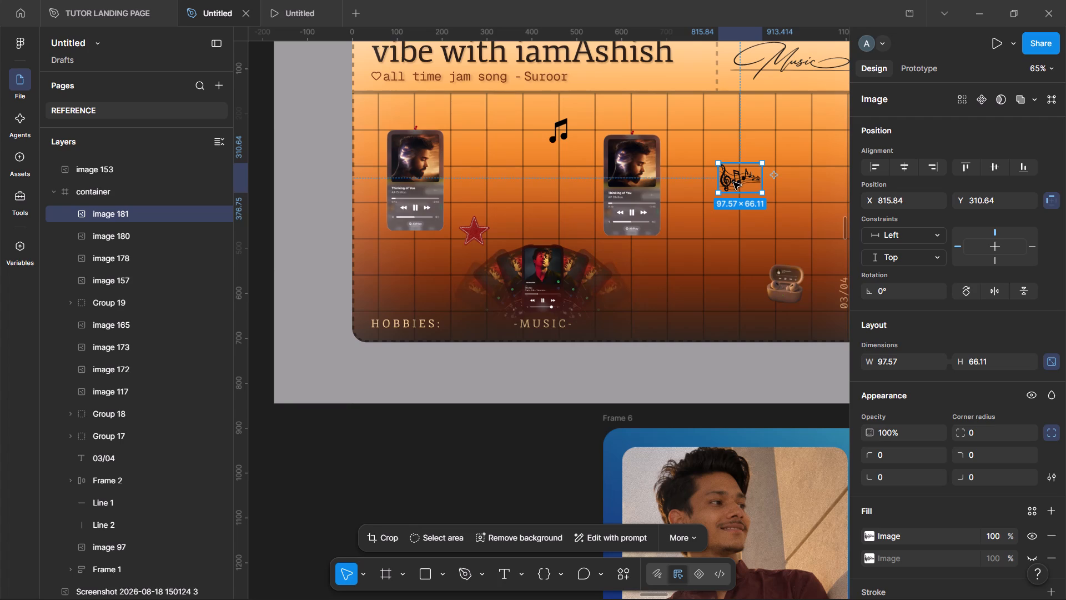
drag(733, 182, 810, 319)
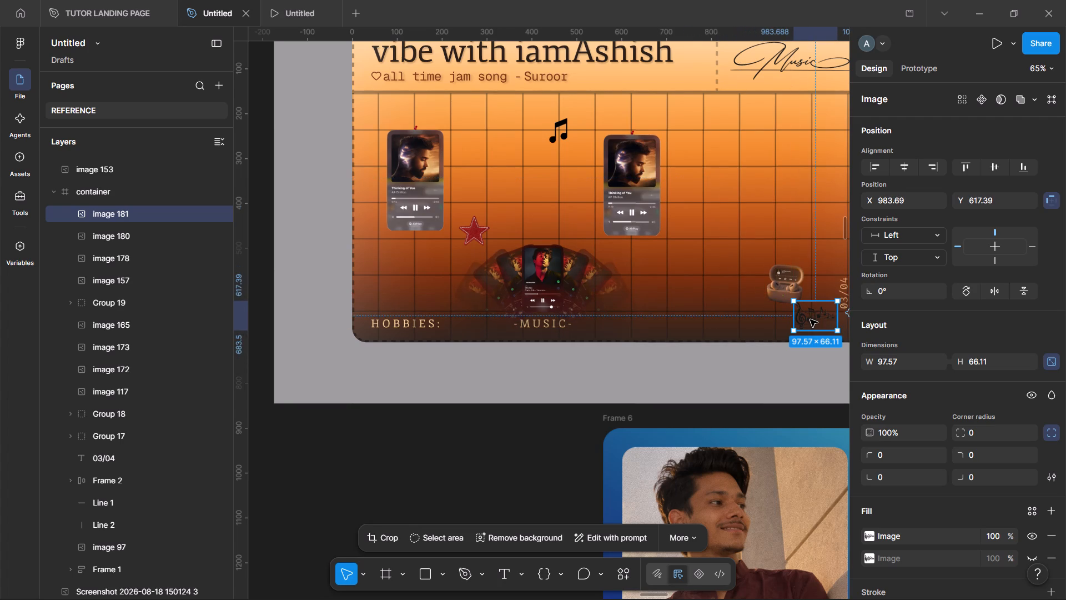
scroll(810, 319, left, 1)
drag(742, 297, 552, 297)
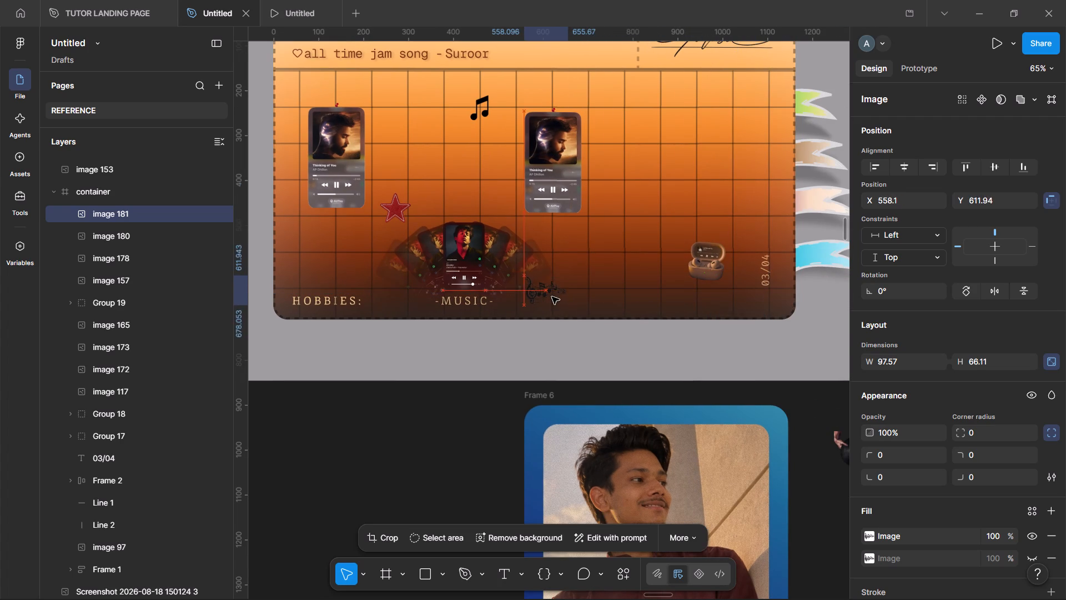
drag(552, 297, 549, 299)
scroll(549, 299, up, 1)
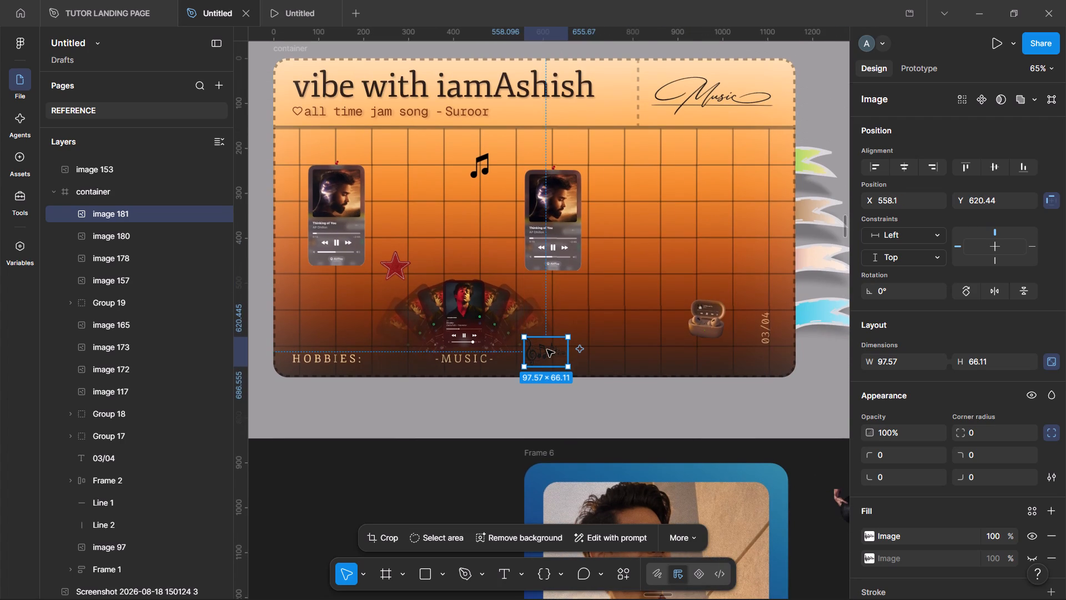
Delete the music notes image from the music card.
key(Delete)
Switch to Pinterest, browse further music album cover results, and open the yellow Spotify poster pin with floating album covers.
key(alt+Tab)
scroll(669, 372, down, 5)
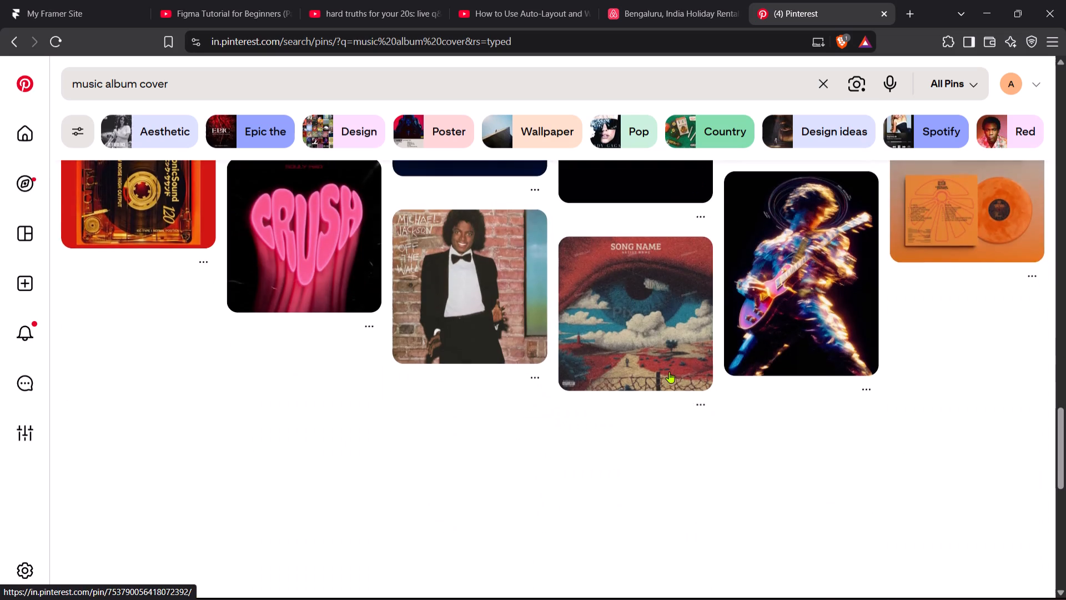
scroll(669, 372, down, 2)
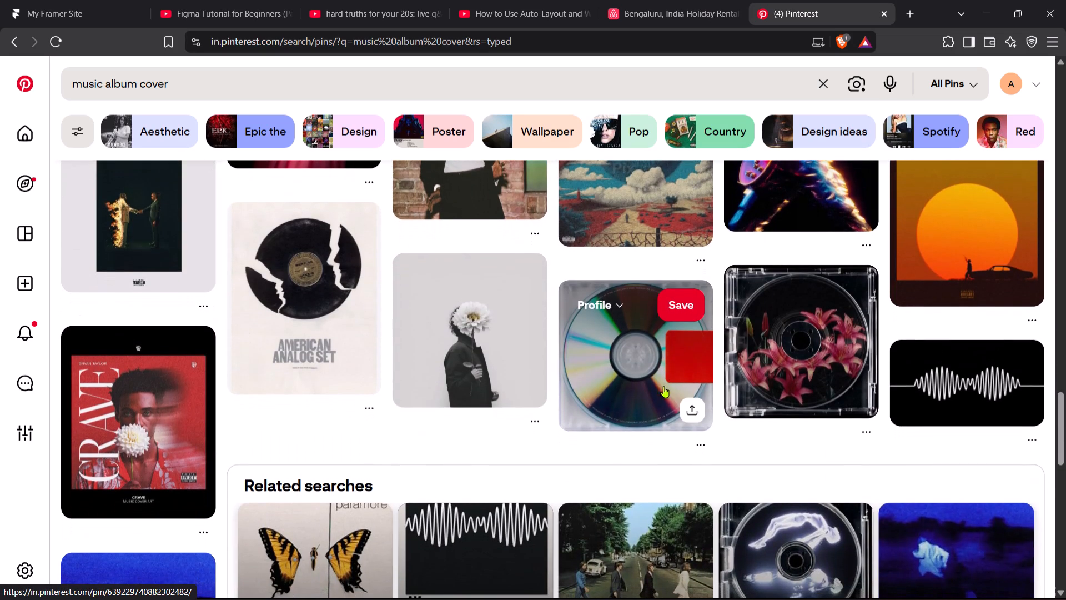
scroll(661, 413, down, 3)
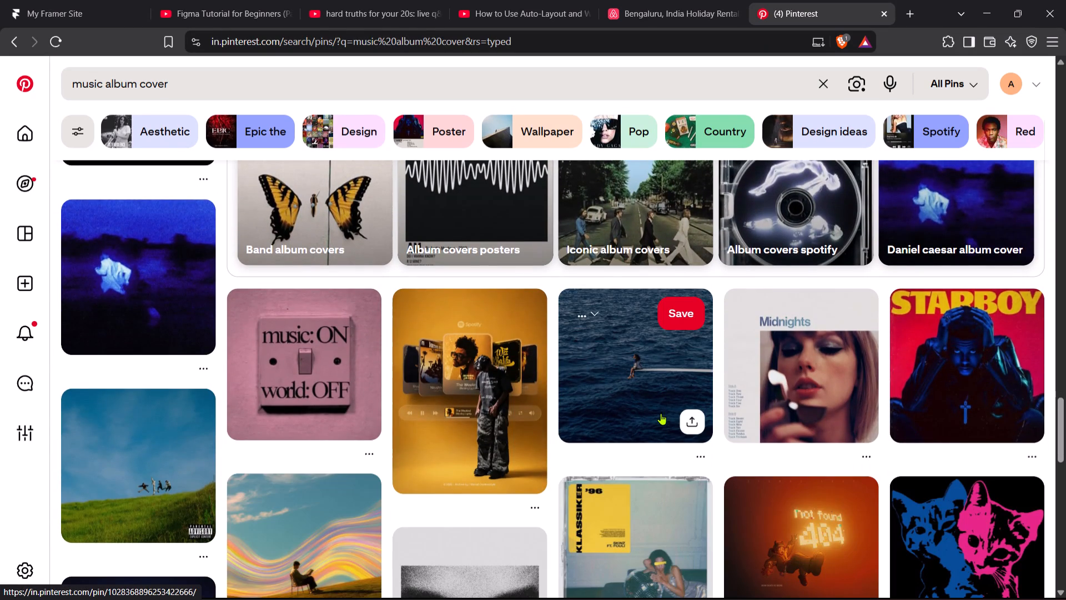
click(445, 375)
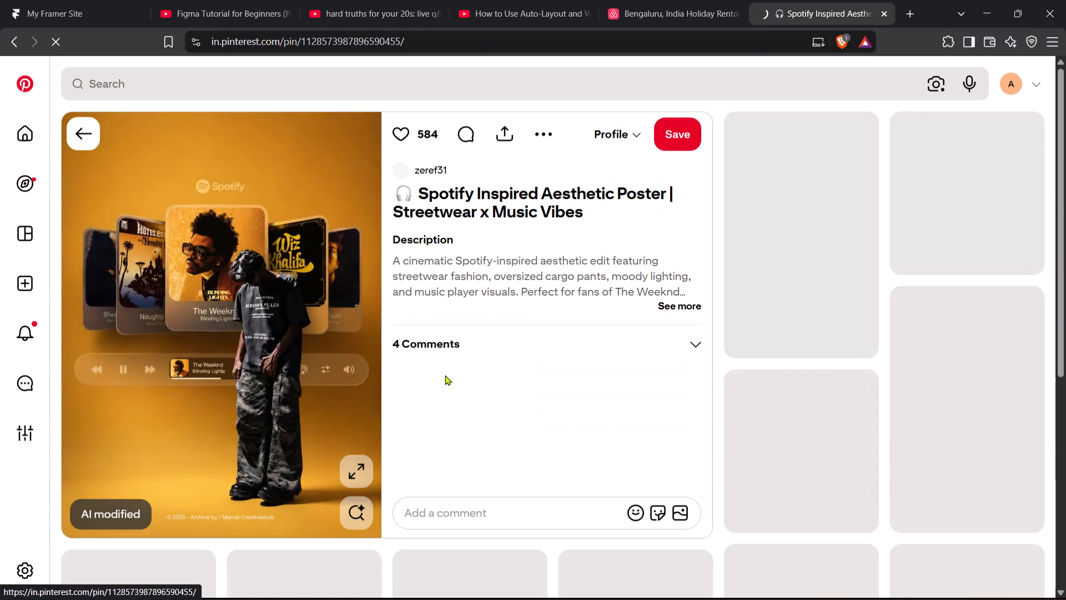
Browse the related pins below the yellow Spotify poster for album cover and music player imagery suited to the music card.
scroll(535, 429, down, 2)
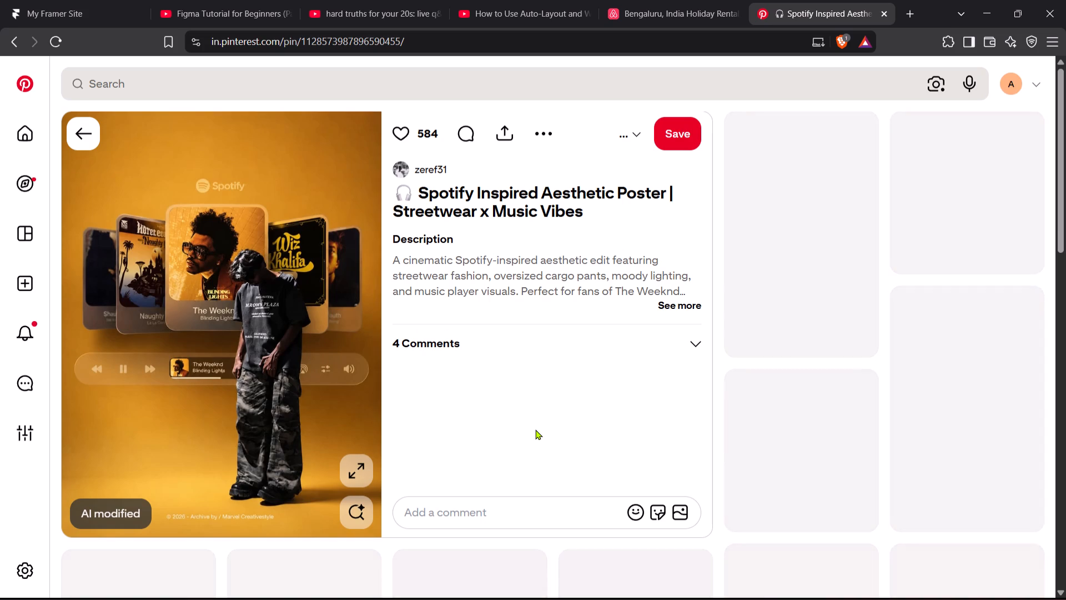
scroll(535, 429, down, 1)
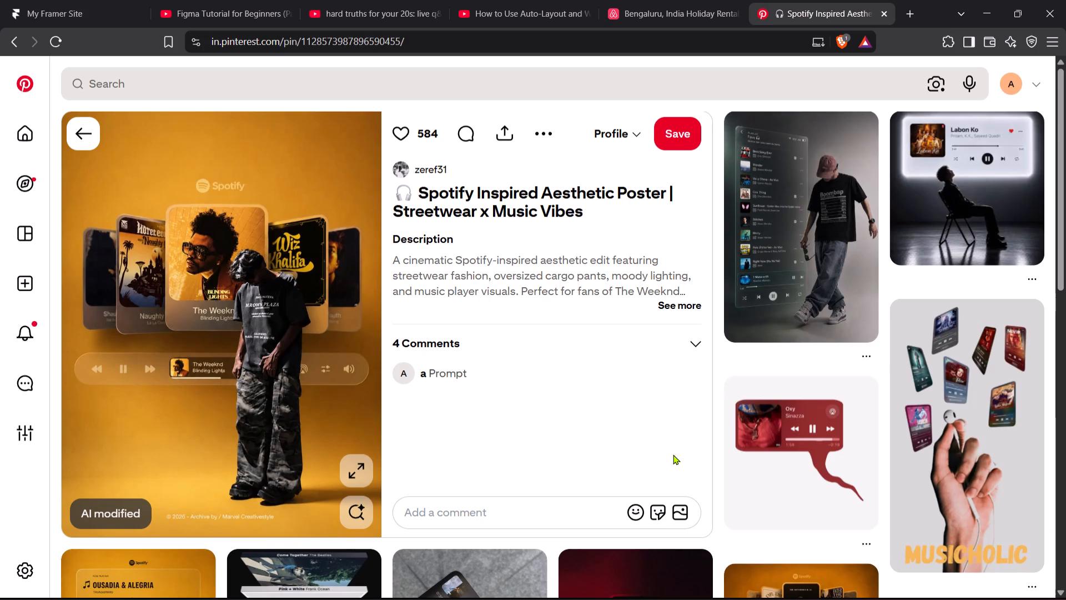
scroll(673, 454, down, 7)
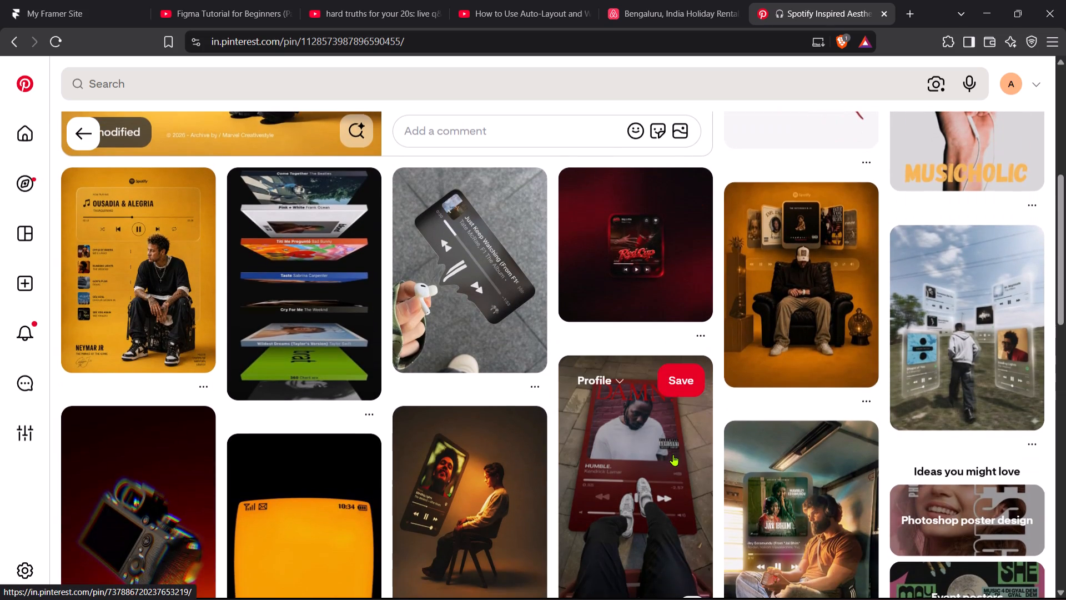
scroll(673, 454, down, 1)
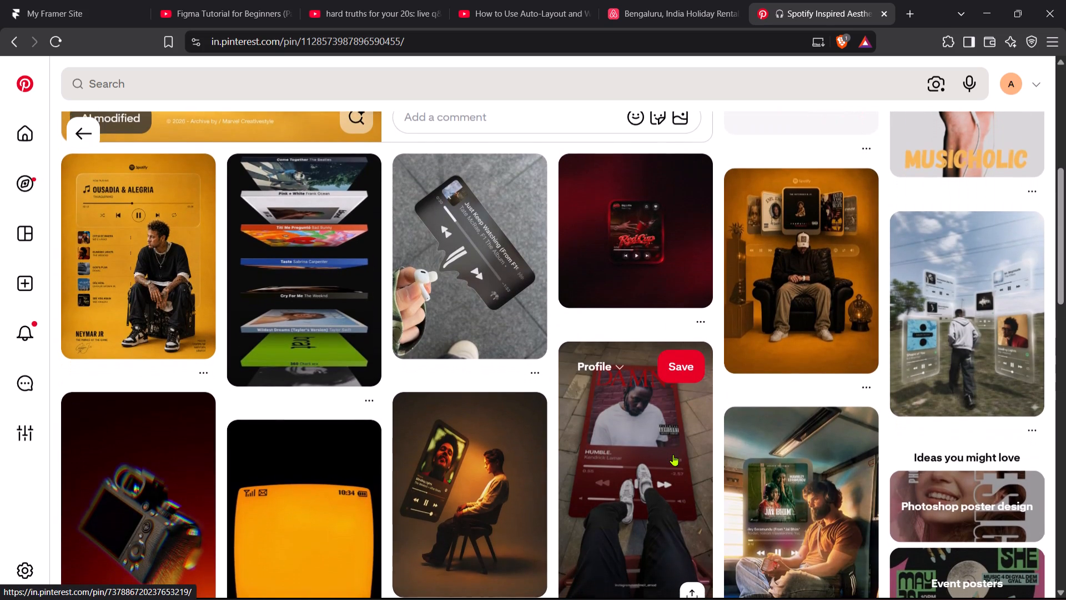
scroll(673, 454, down, 1)
scroll(753, 397, down, 3)
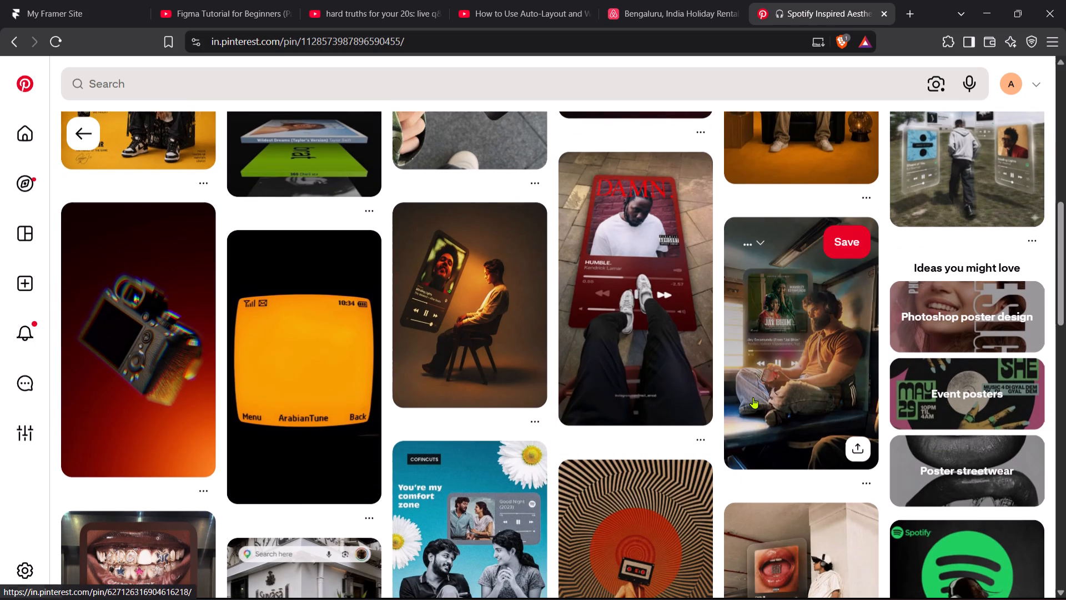
scroll(476, 486, down, 7)
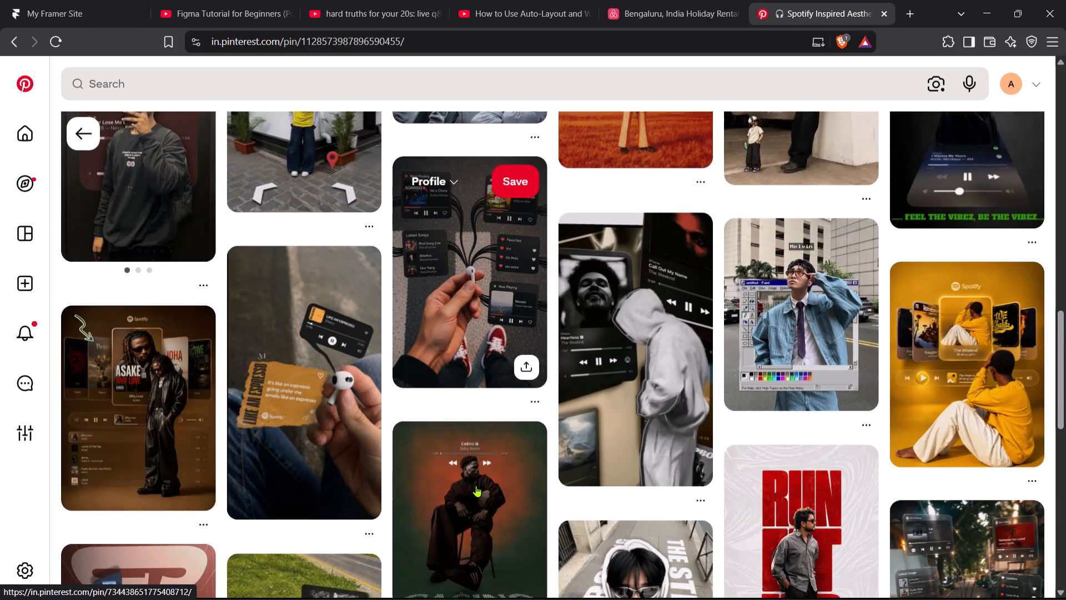
scroll(476, 486, down, 2)
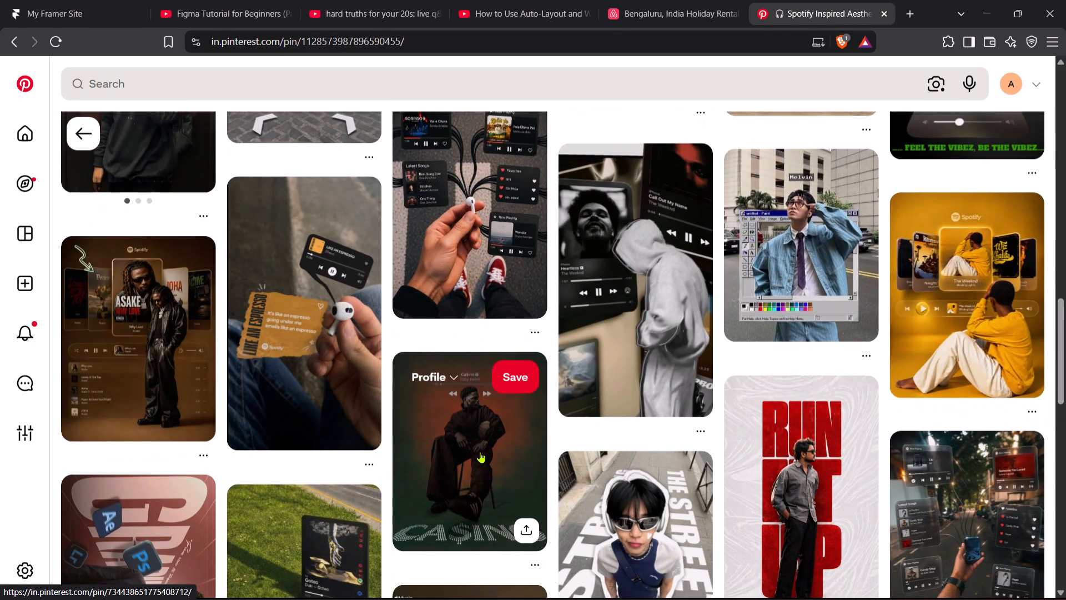
scroll(481, 442, down, 5)
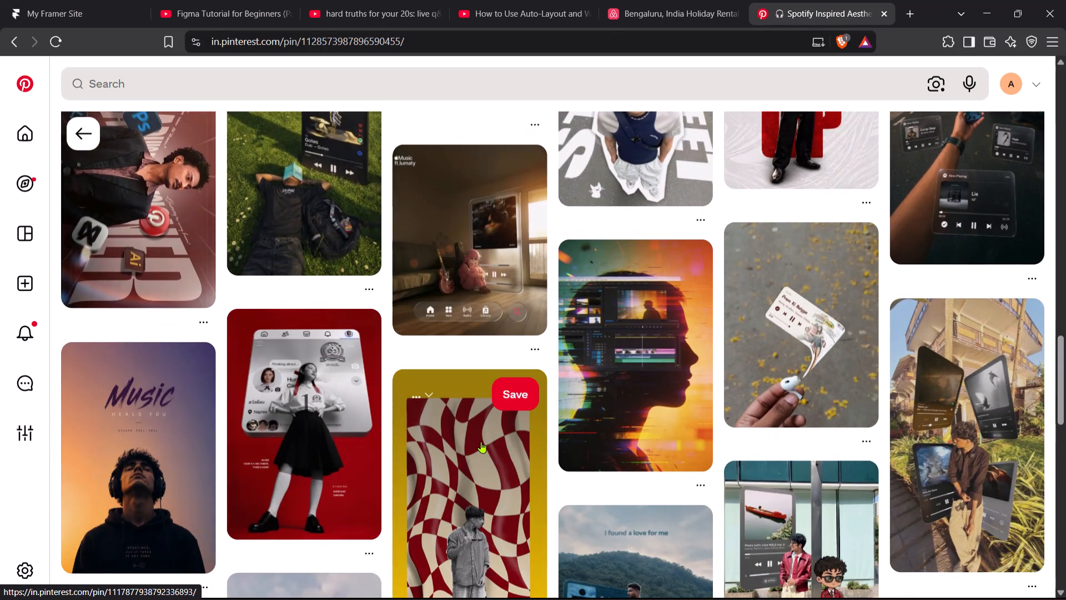
scroll(481, 442, down, 7)
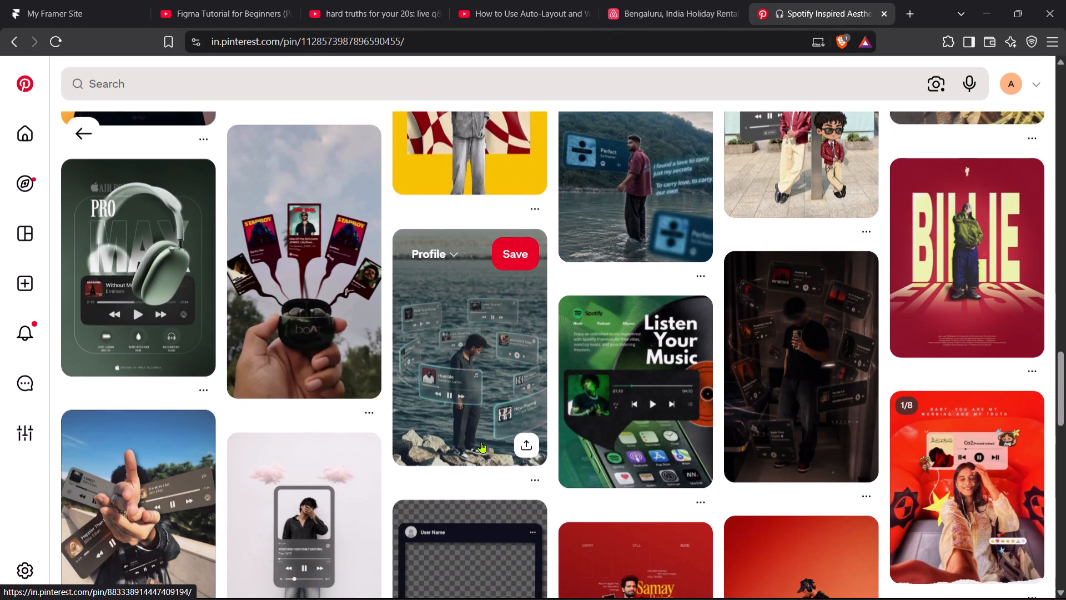
scroll(355, 343, down, 5)
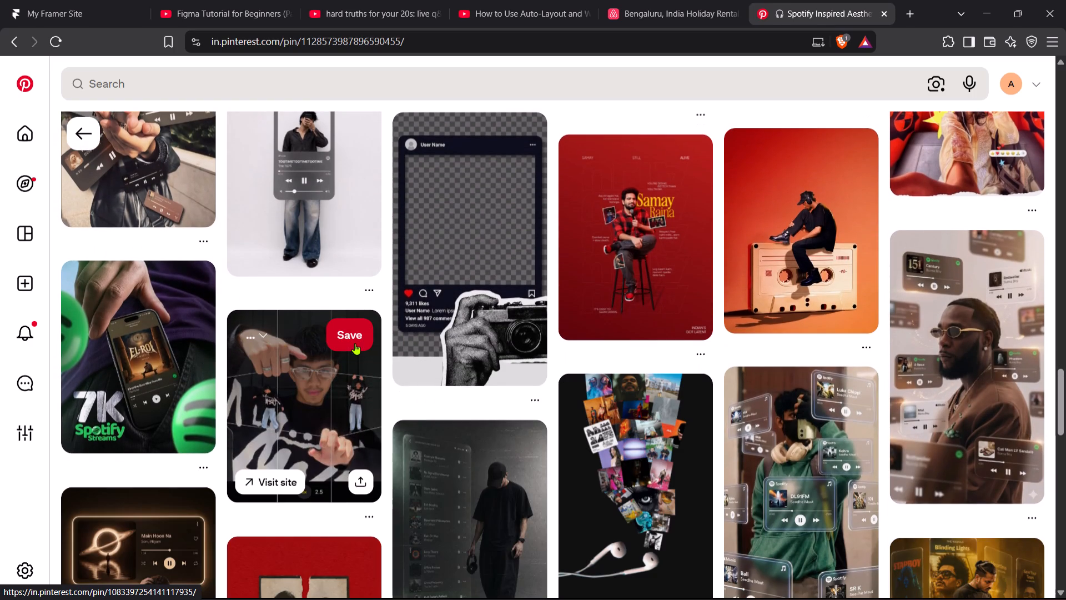
scroll(355, 343, down, 2)
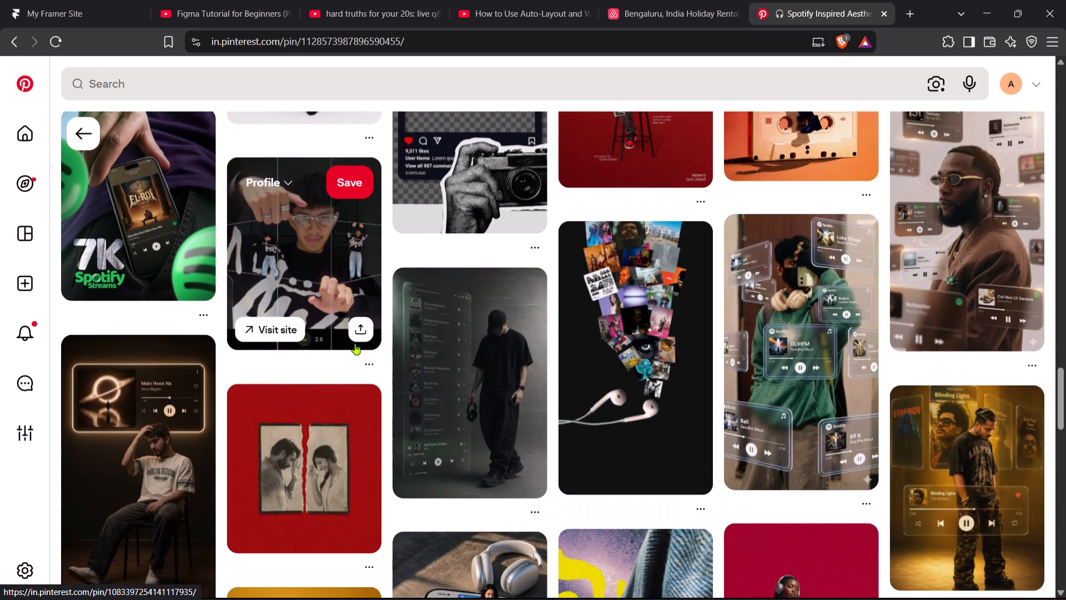
scroll(355, 343, down, 6)
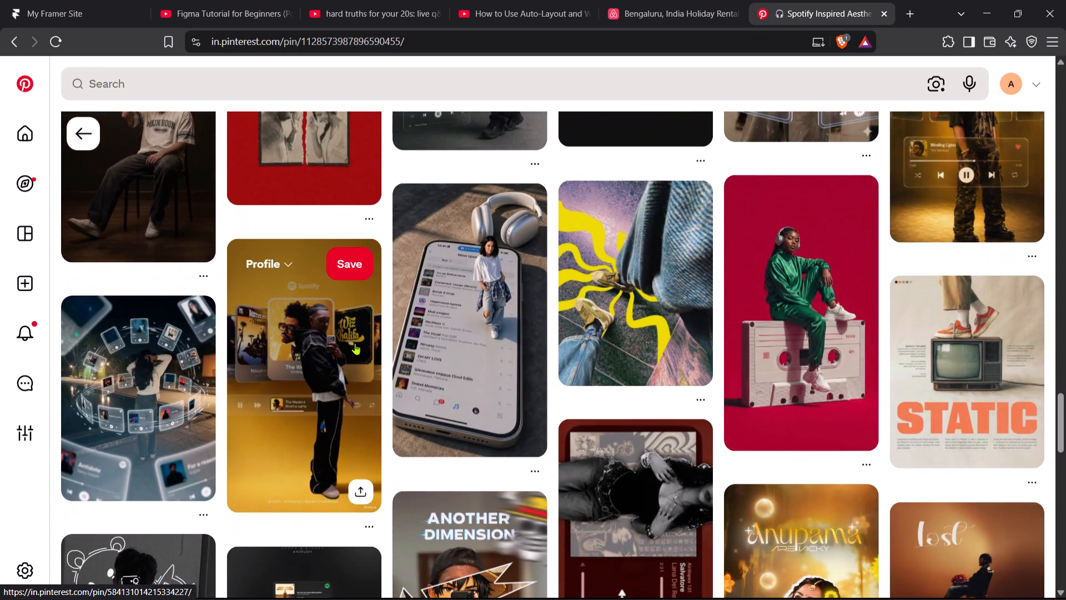
scroll(310, 419, down, 3)
scroll(310, 419, up, 2)
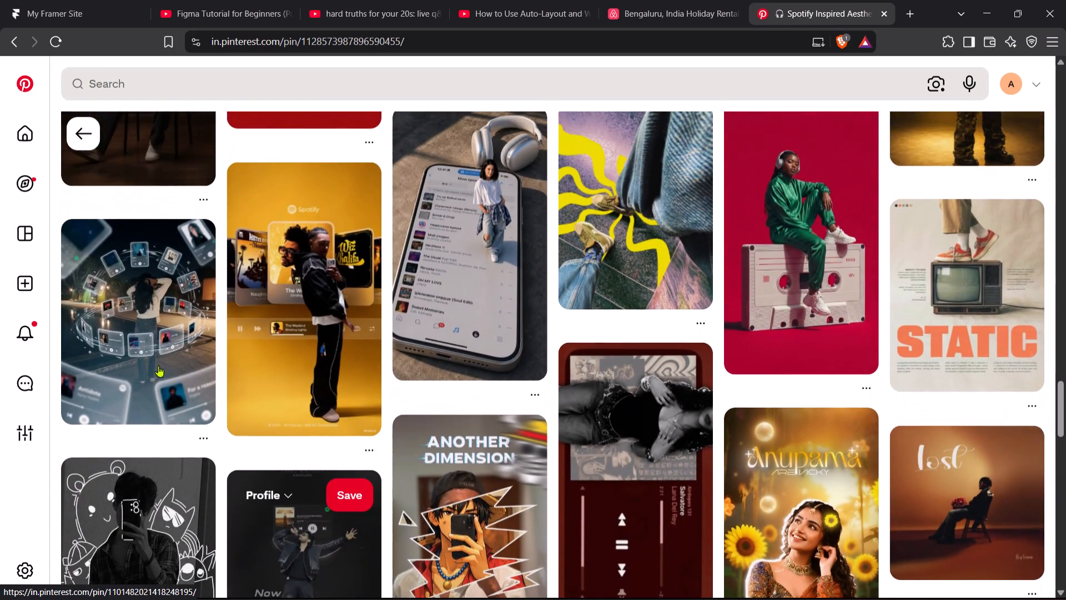
scroll(62, 326, down, 3)
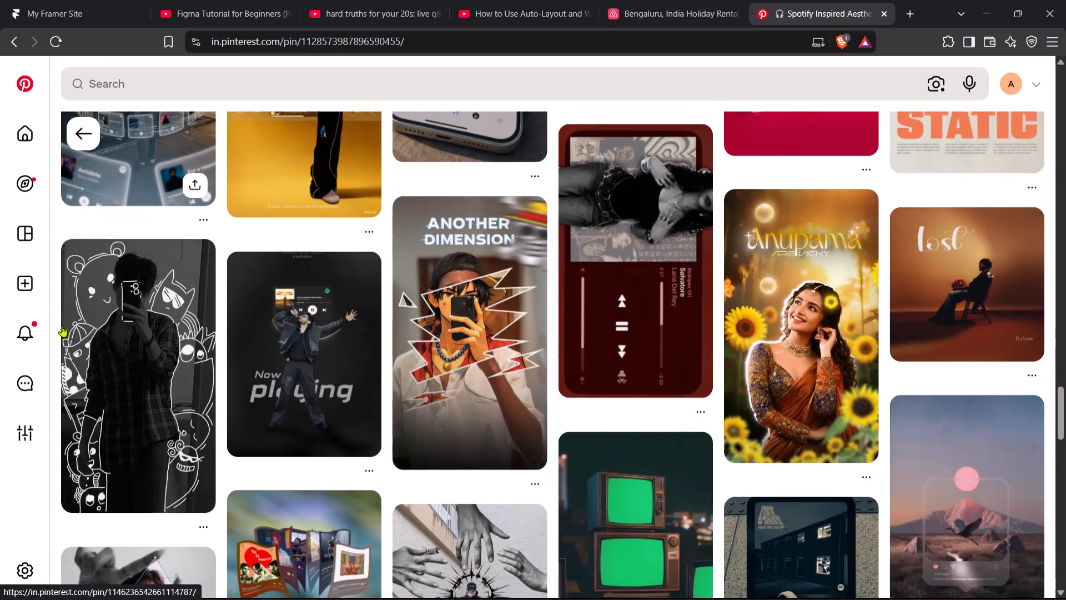
scroll(62, 326, down, 4)
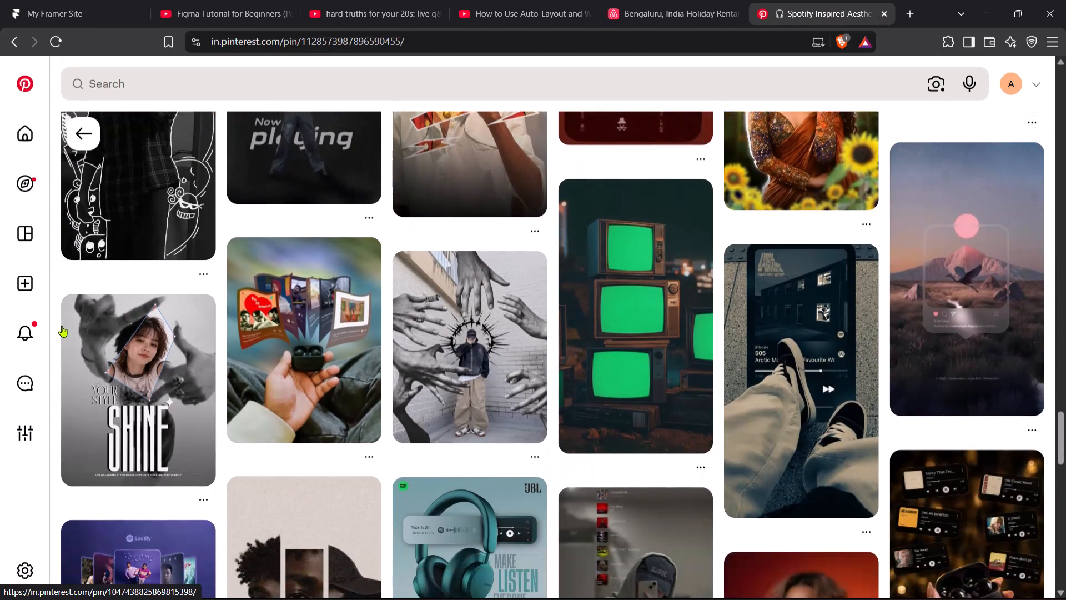
scroll(287, 407, down, 3)
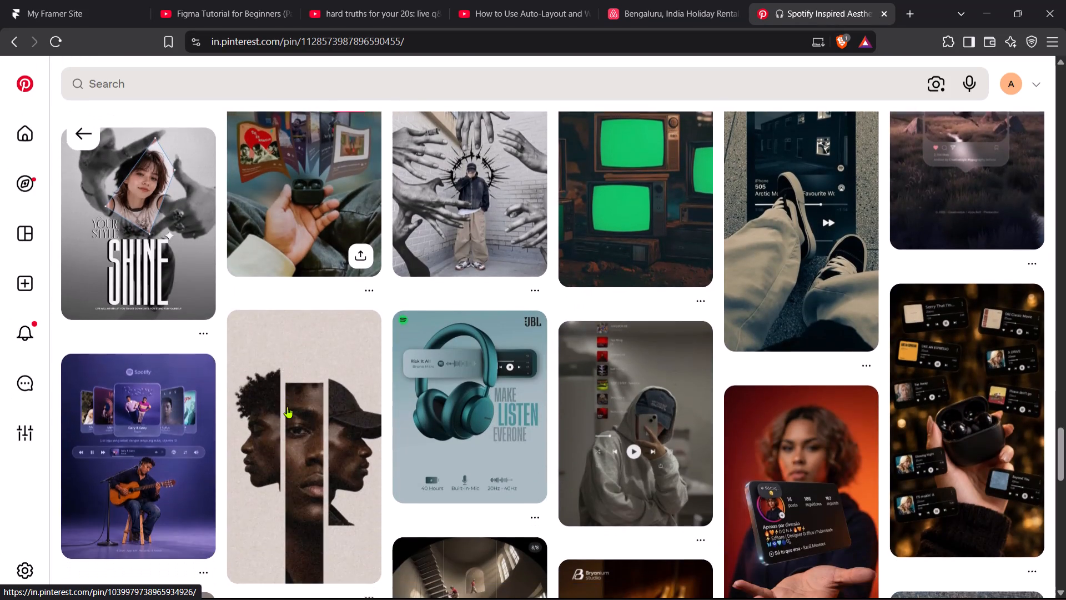
scroll(287, 407, down, 5)
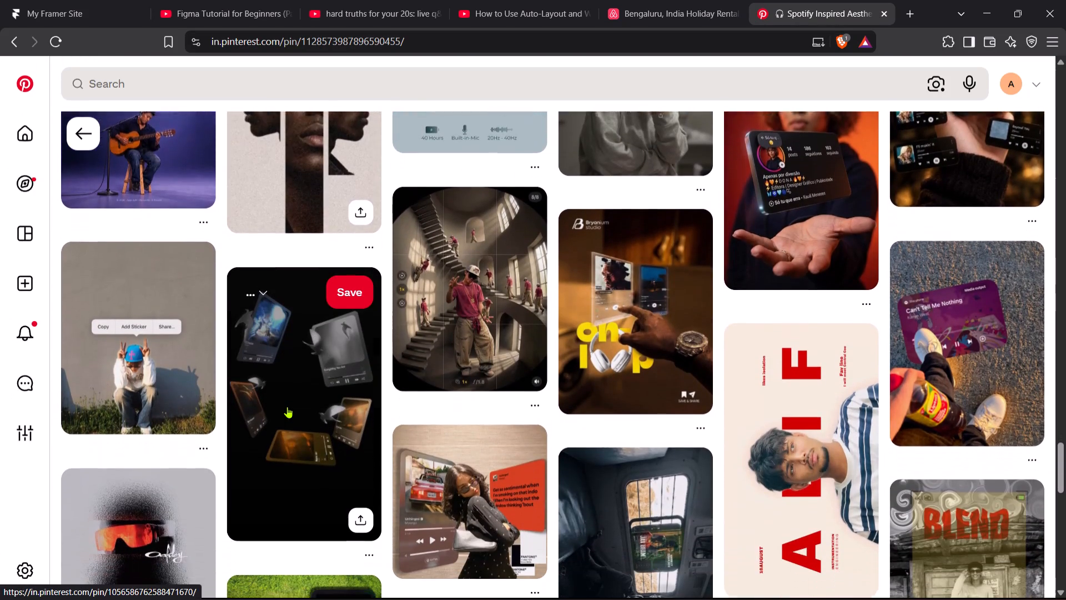
scroll(287, 407, down, 5)
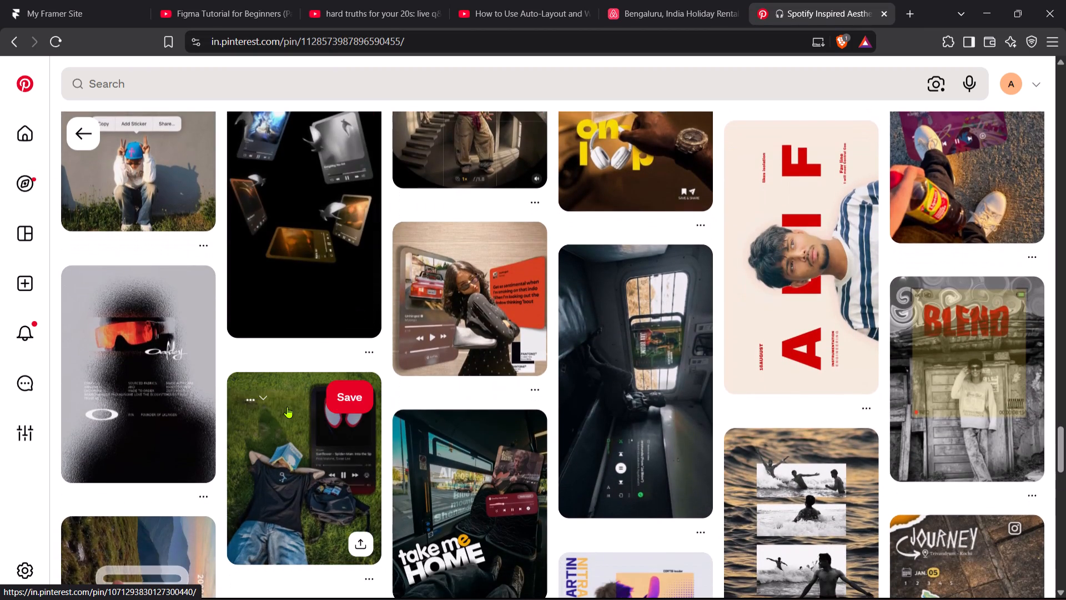
scroll(287, 407, down, 5)
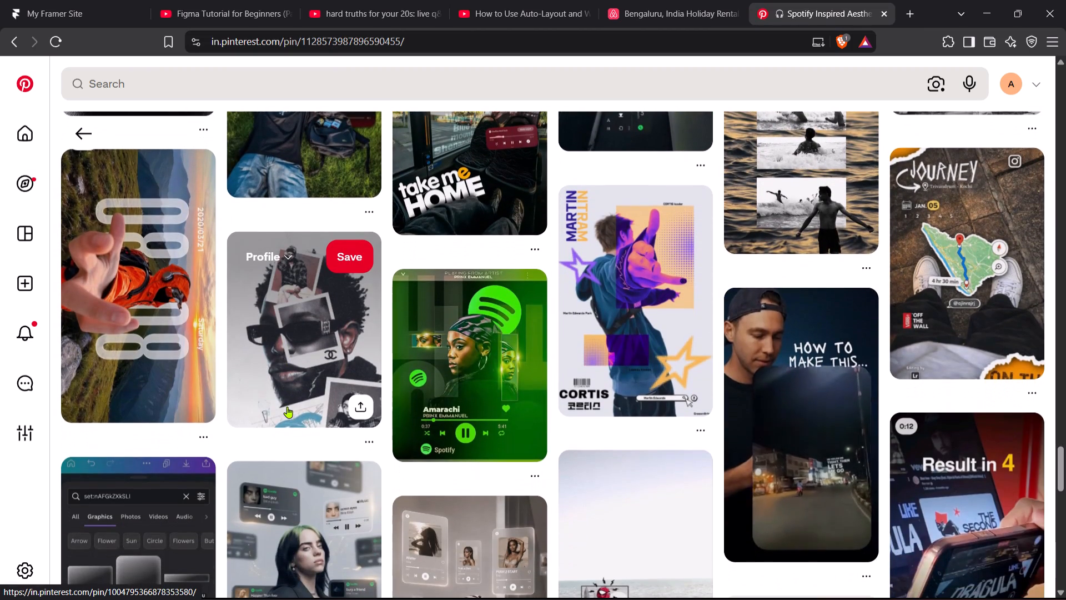
scroll(287, 407, down, 1)
scroll(519, 414, down, 3)
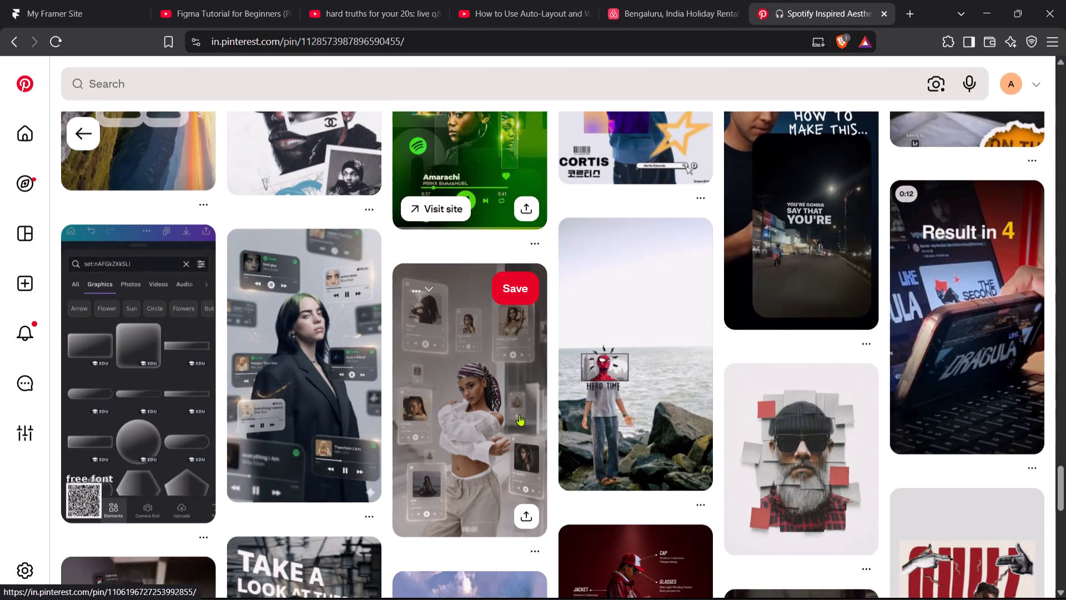
scroll(519, 414, down, 1)
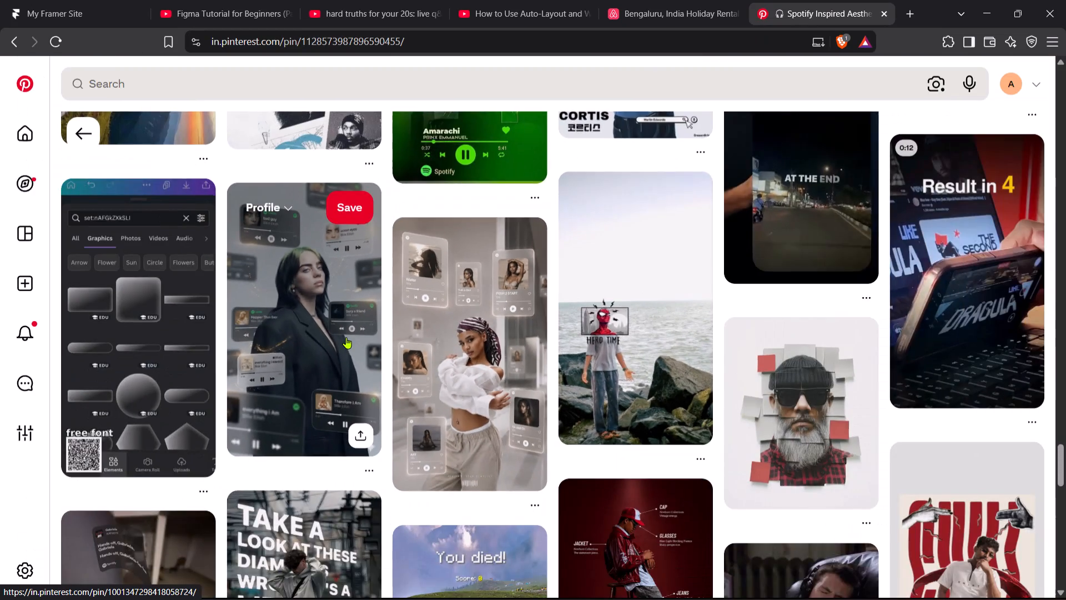
scroll(346, 337, down, 4)
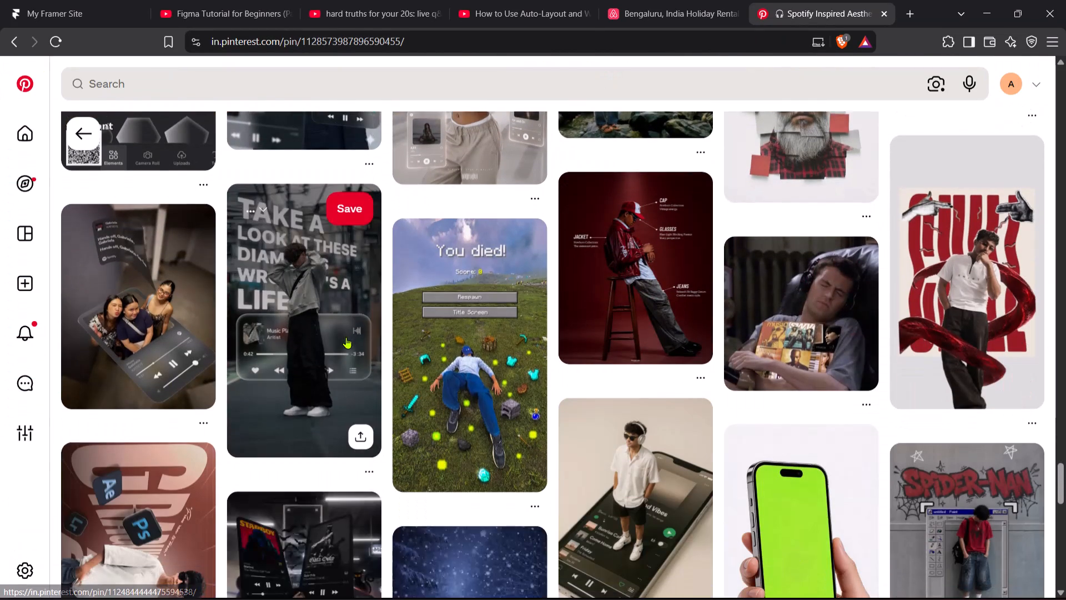
scroll(346, 337, down, 4)
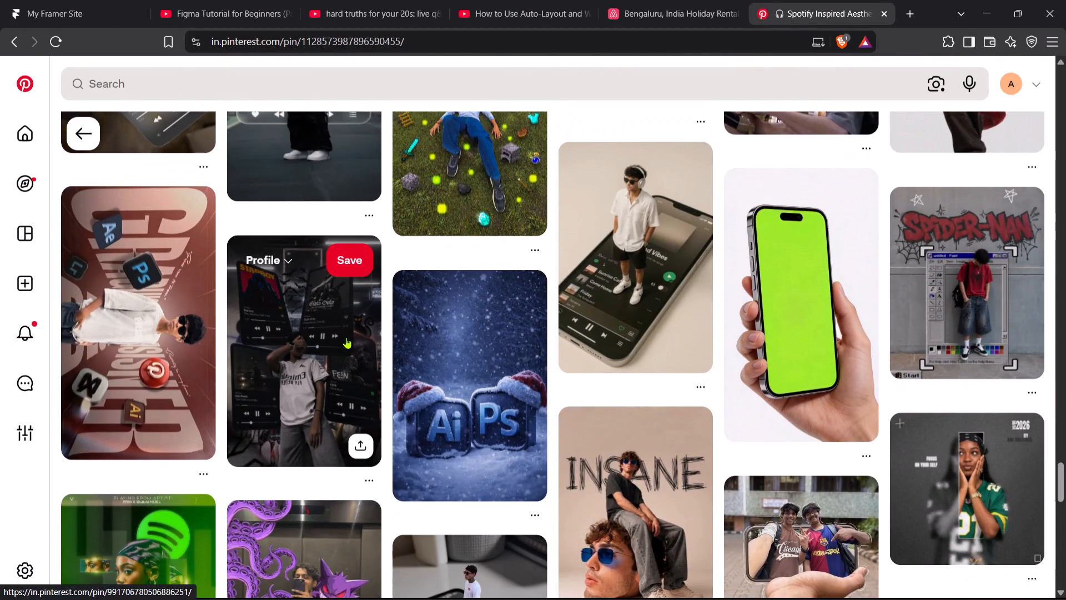
scroll(346, 337, down, 6)
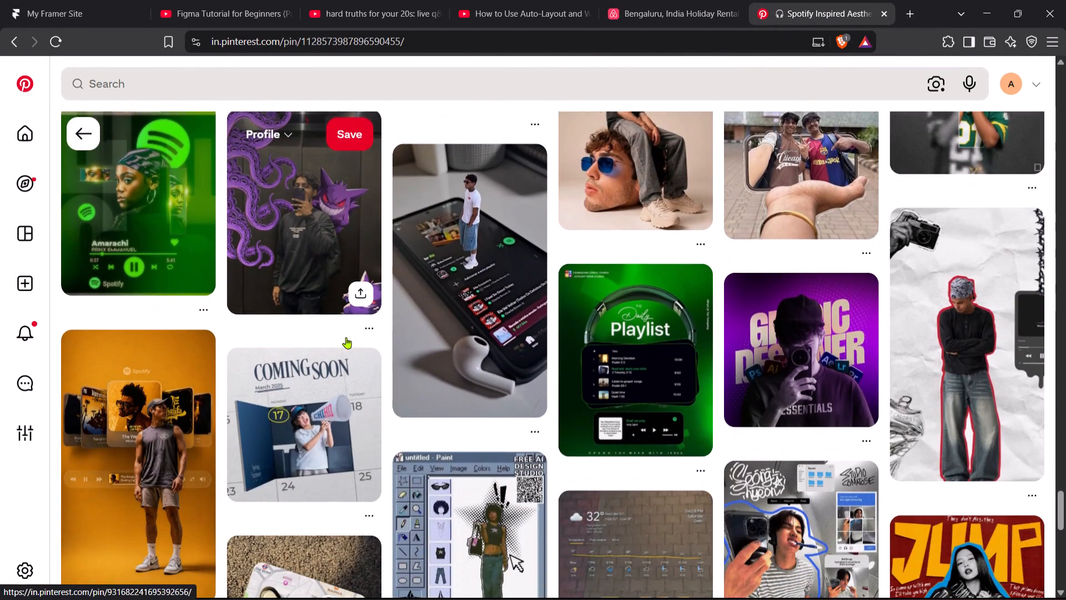
scroll(346, 337, down, 7)
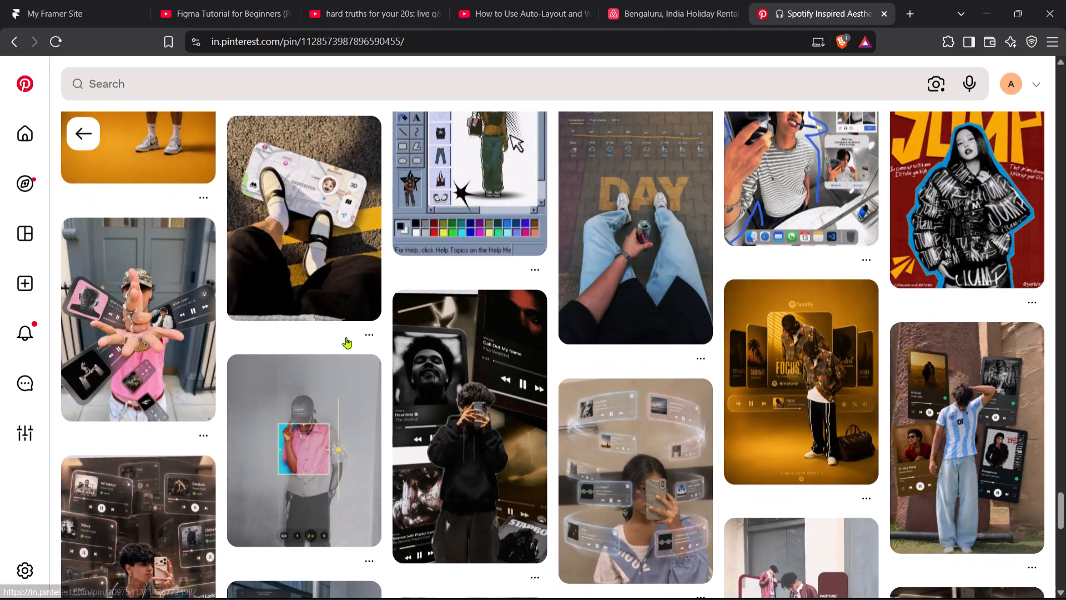
scroll(346, 337, down, 4)
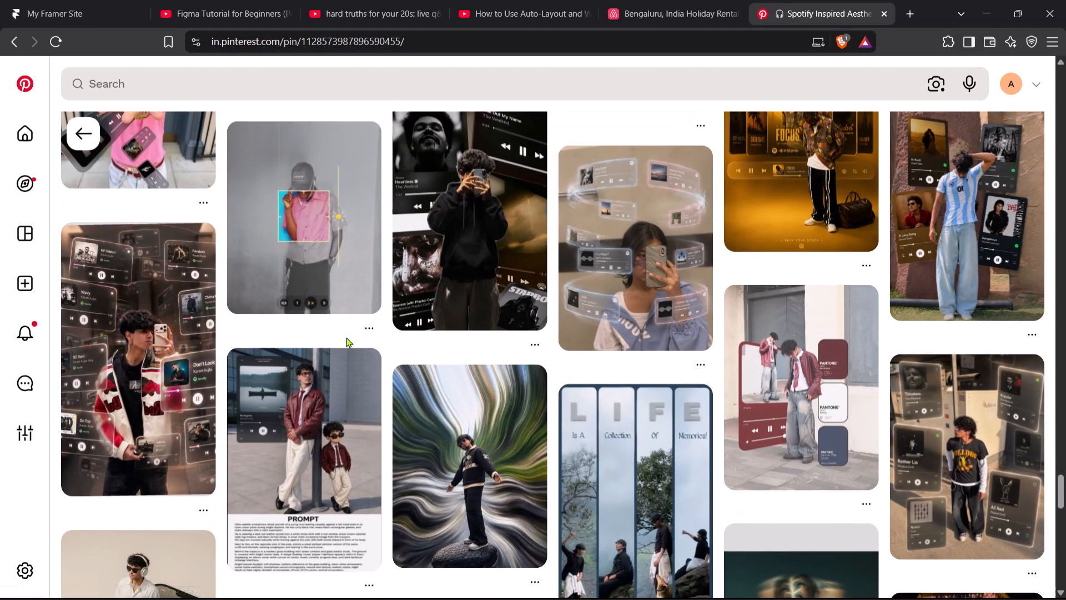
scroll(346, 337, down, 8)
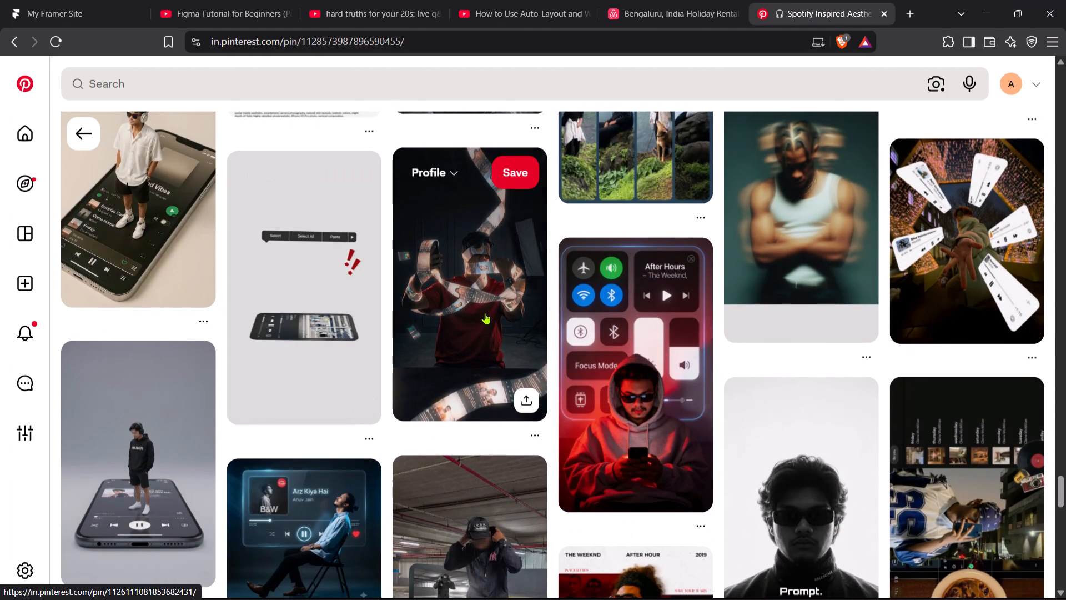
scroll(485, 313, down, 10)
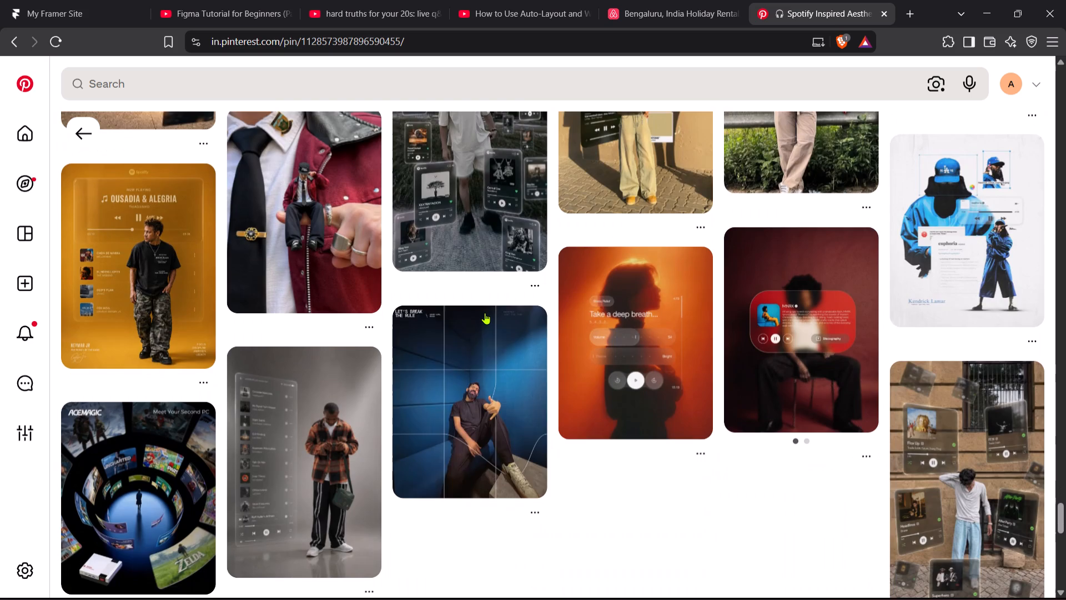
scroll(485, 313, down, 4)
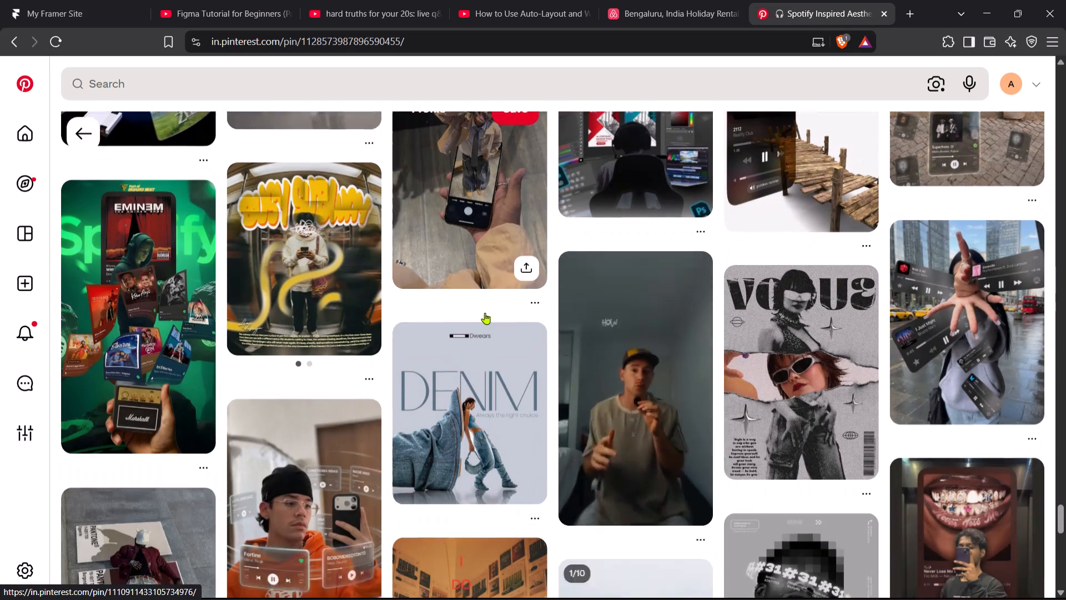
scroll(485, 313, down, 2)
Return to the yellow Spotify poster and open the related pin of a man in an armchair beneath hip-hop album covers.
scroll(485, 313, up, 19)
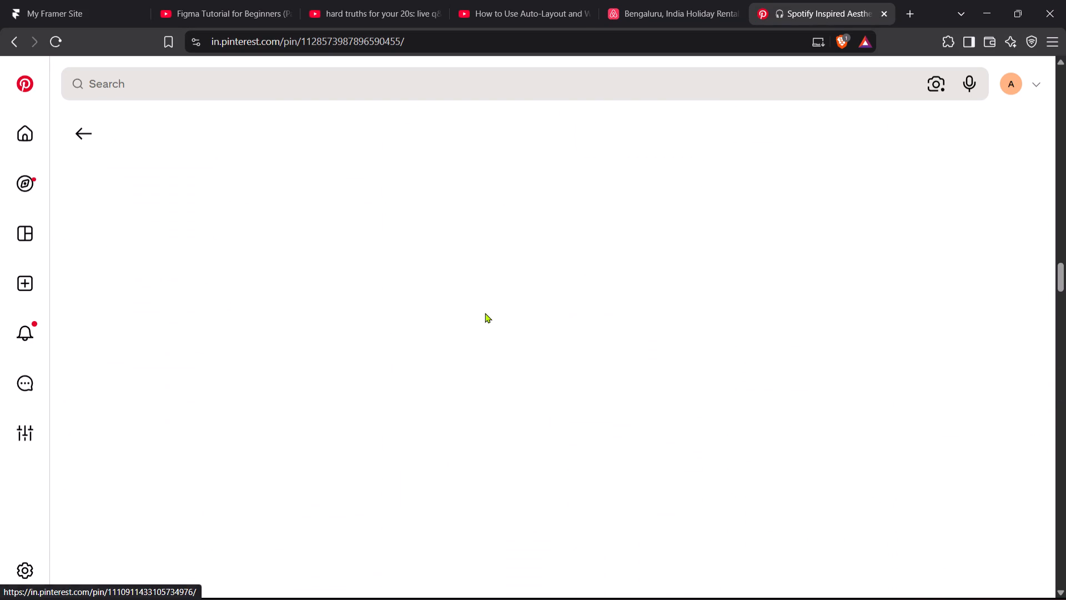
scroll(311, 233, up, 6)
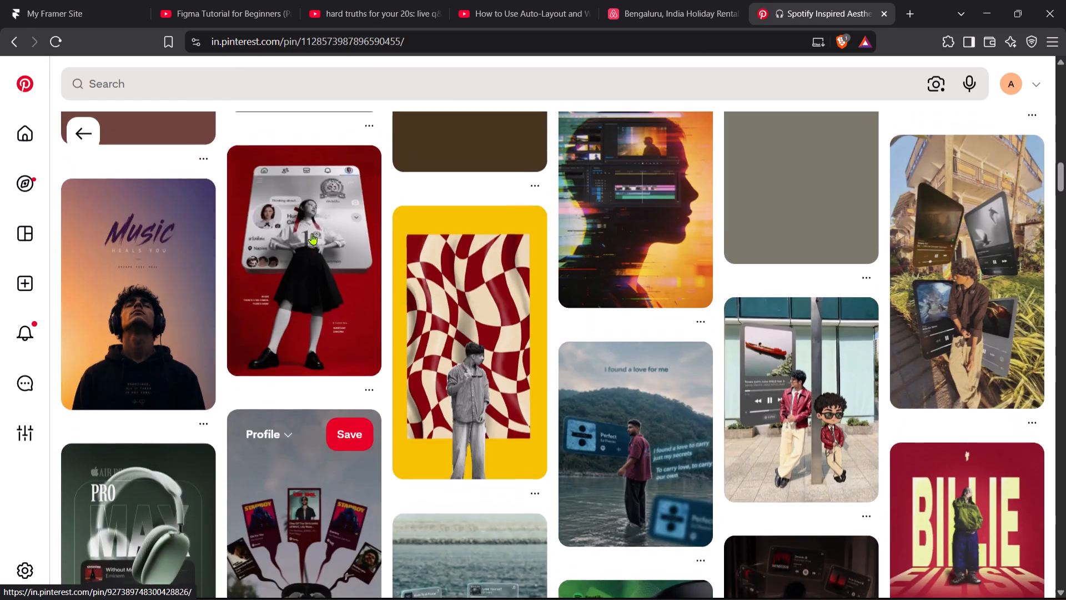
scroll(311, 233, up, 15)
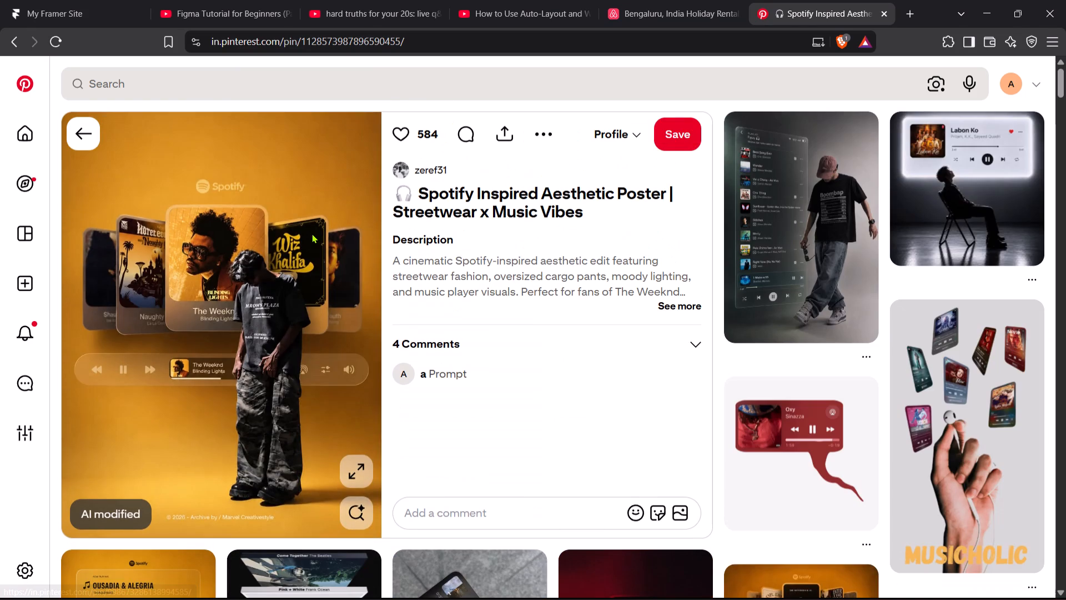
scroll(650, 440, down, 5)
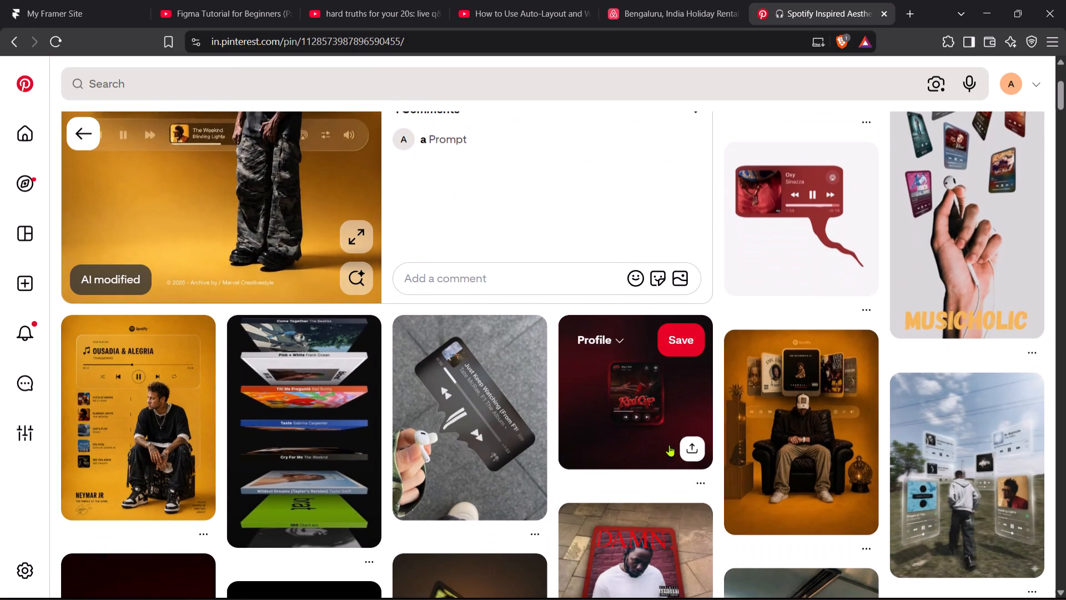
click(819, 423)
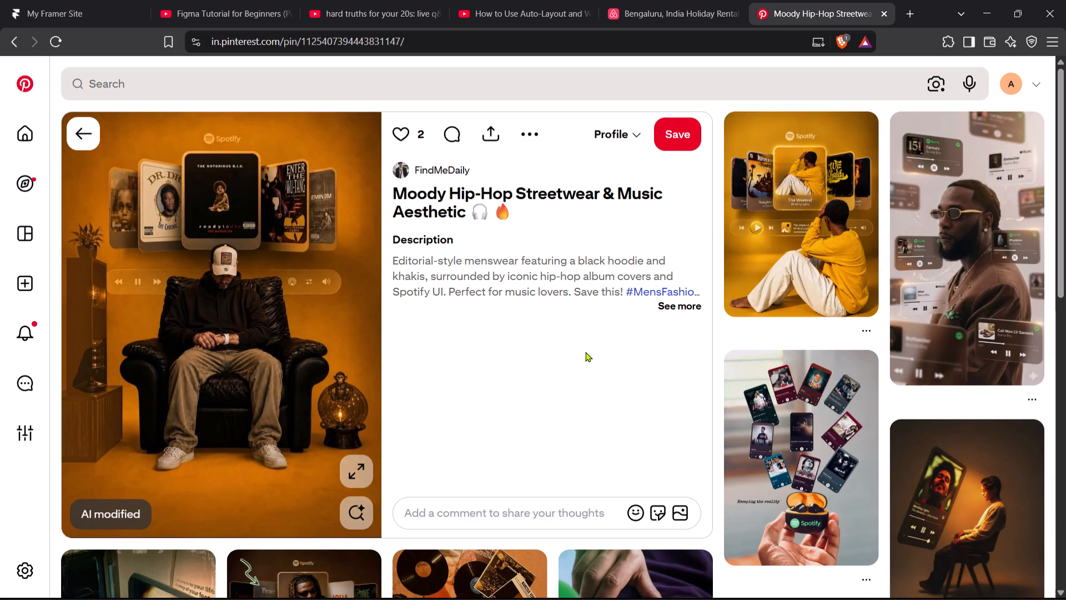
Browse the pins related to the moody hip-hop poster for music player and album cover imagery suited to the music card.
scroll(579, 311, down, 4)
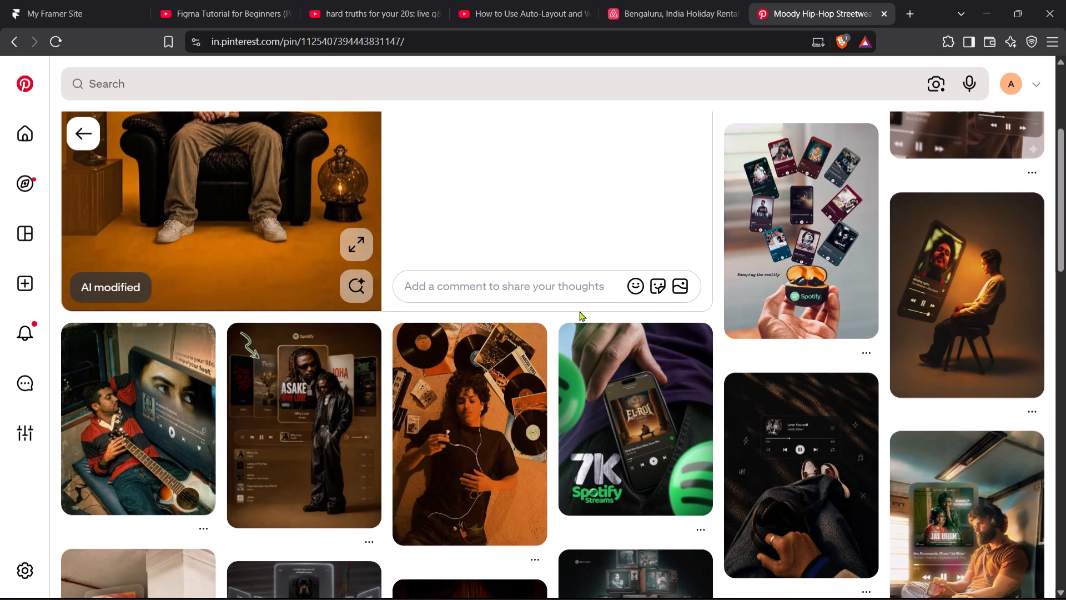
scroll(485, 471, down, 1)
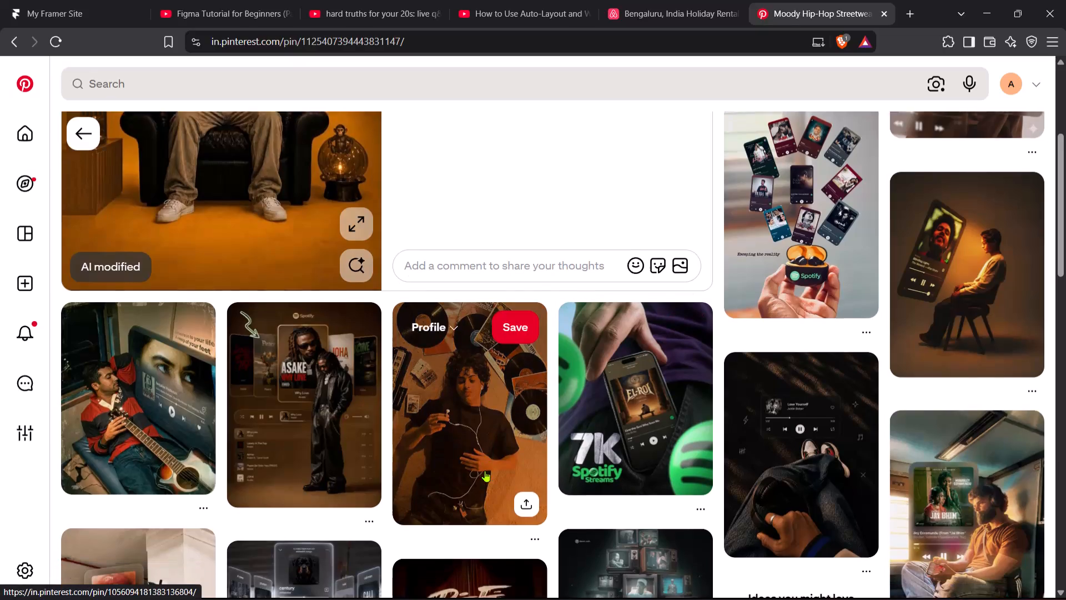
scroll(485, 471, down, 3)
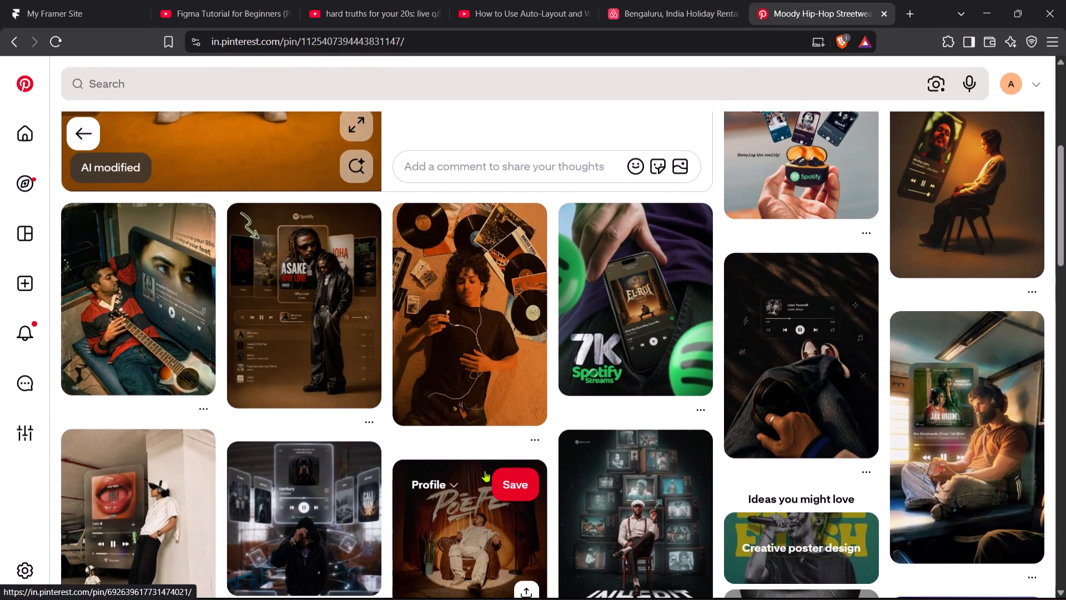
scroll(485, 471, down, 1)
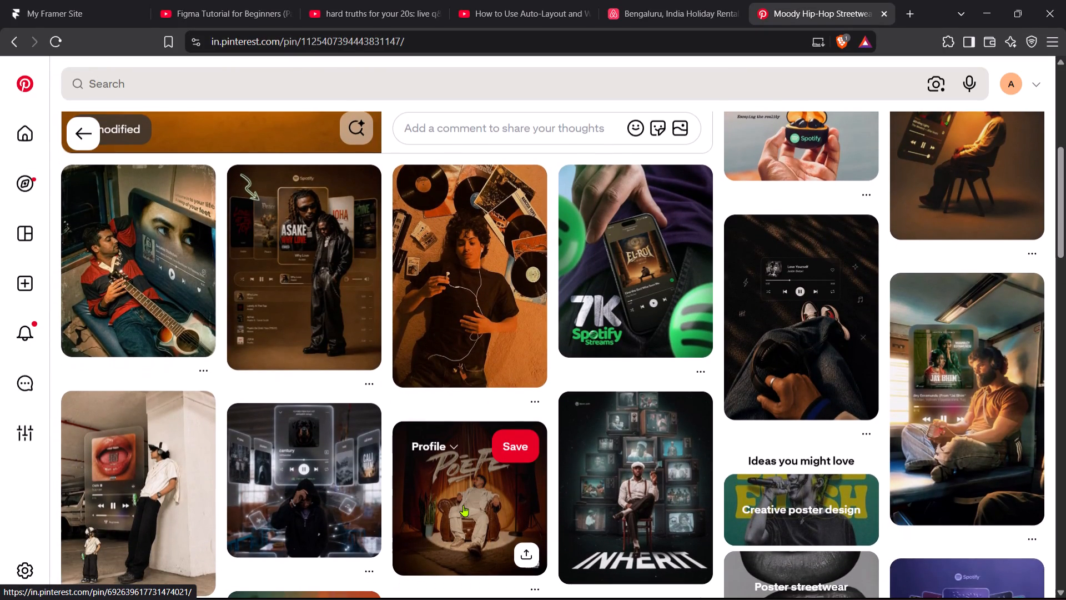
scroll(463, 505, down, 3)
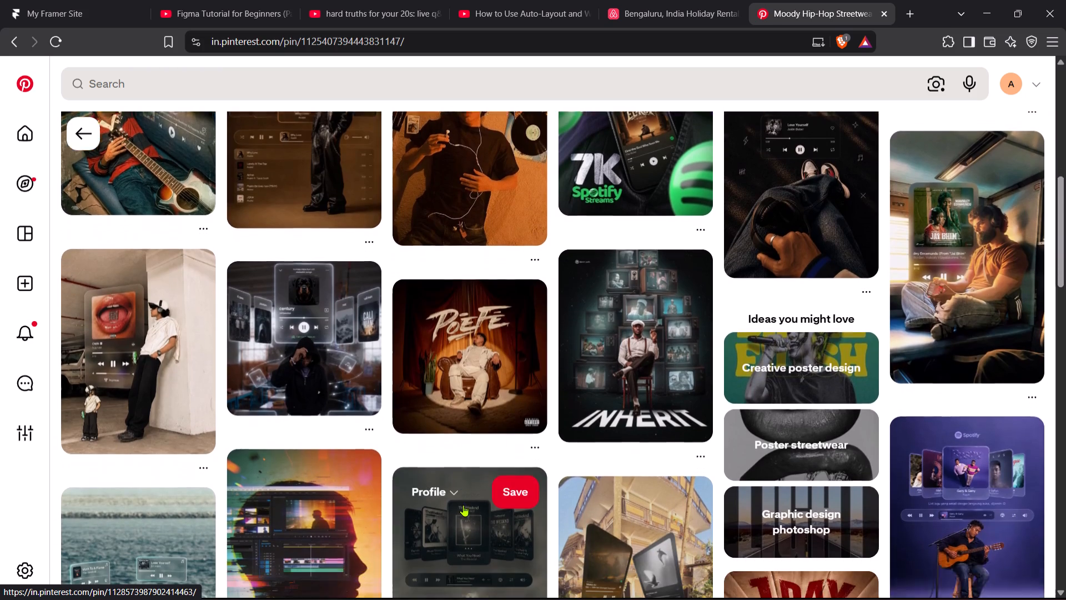
scroll(463, 505, down, 4)
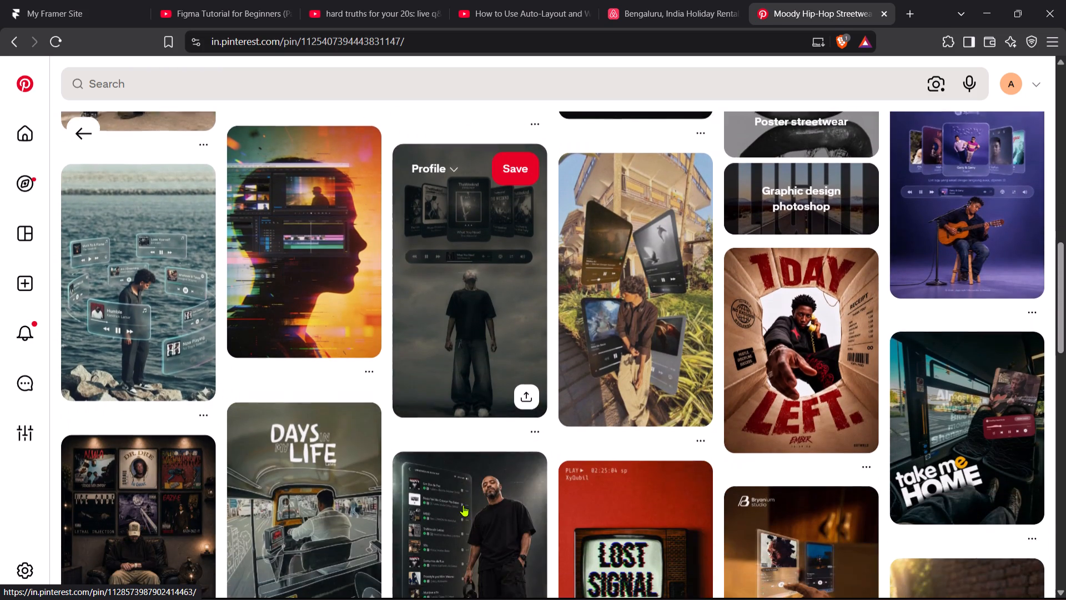
scroll(463, 505, down, 3)
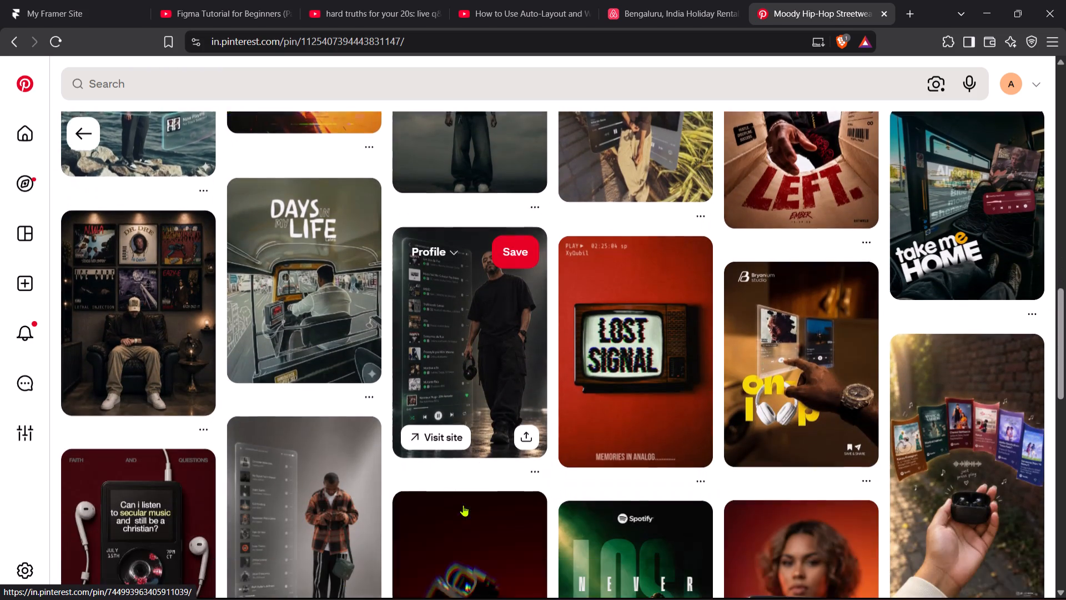
scroll(463, 505, down, 6)
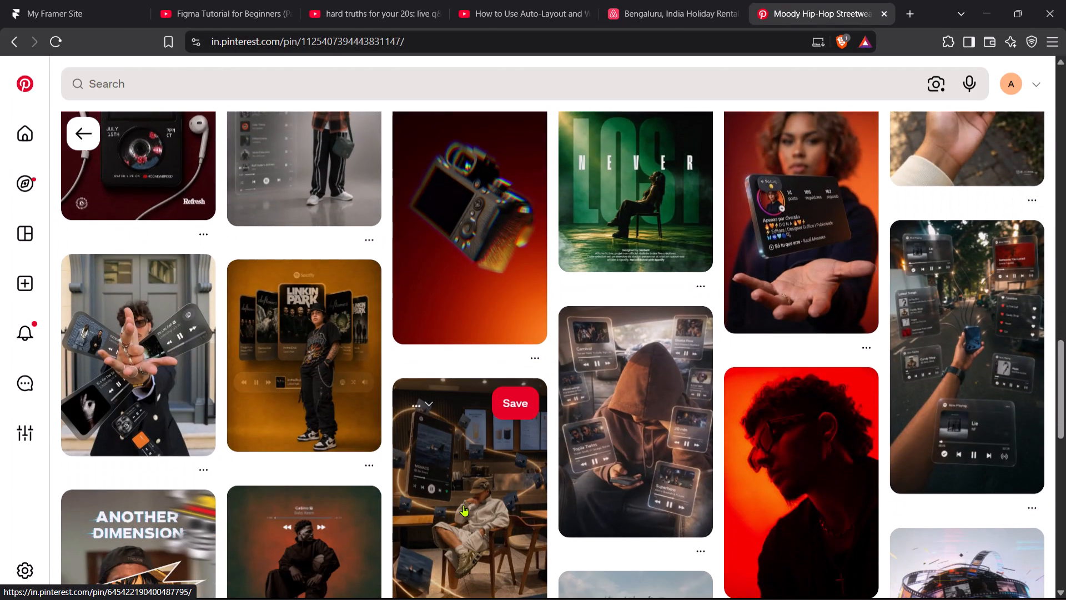
scroll(463, 505, down, 1)
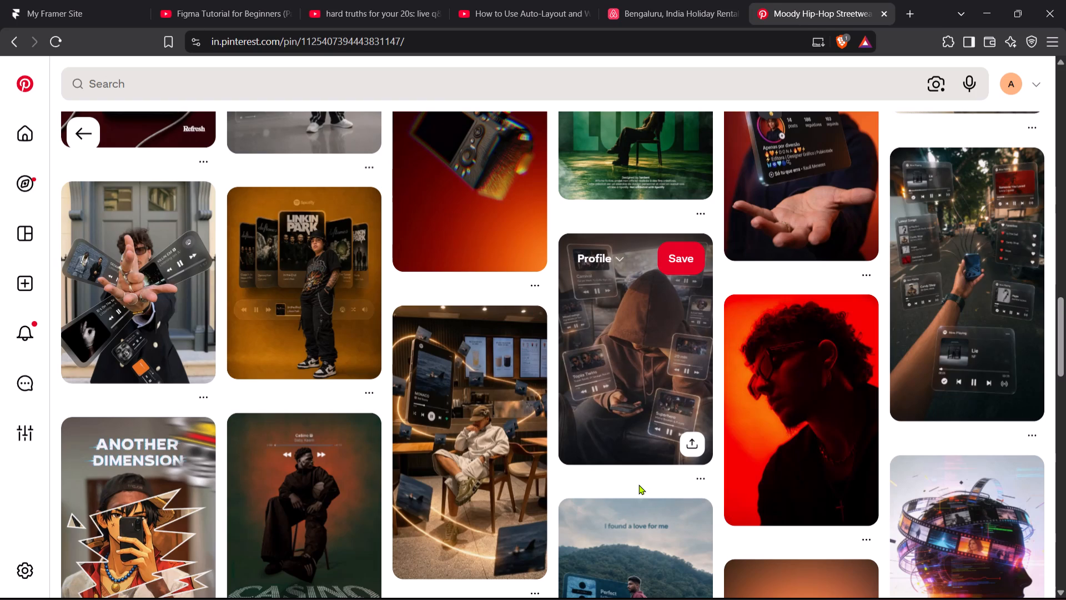
scroll(638, 484, down, 4)
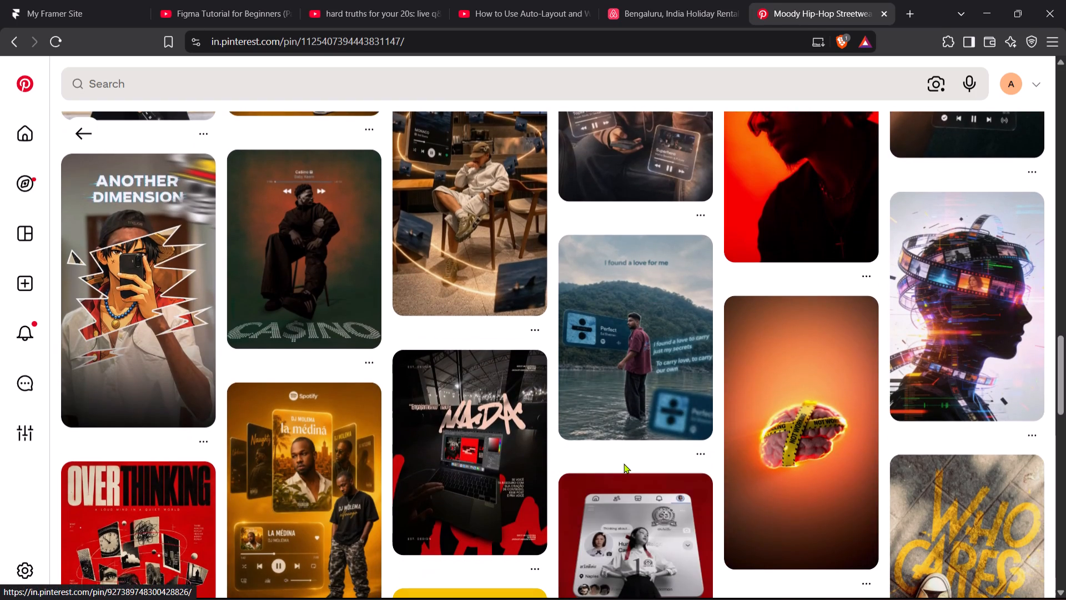
scroll(622, 461, down, 4)
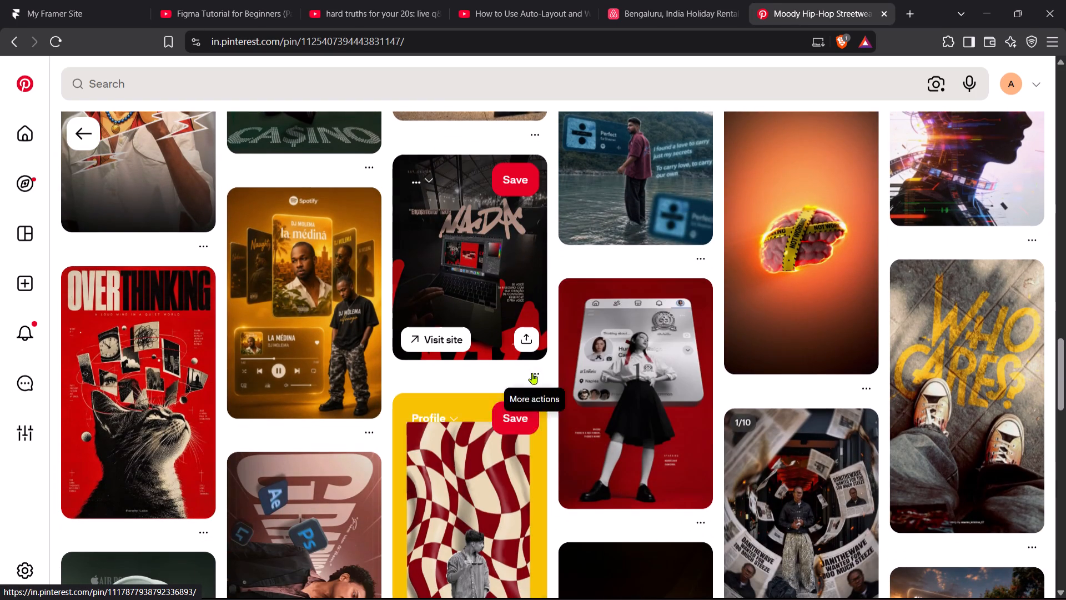
scroll(489, 373, down, 3)
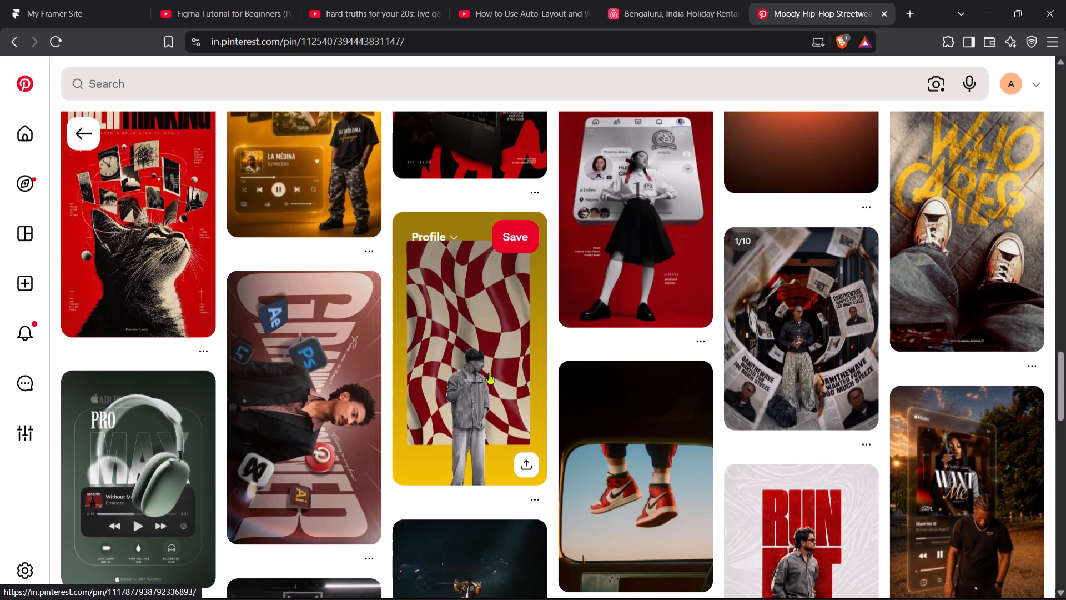
scroll(638, 453, down, 7)
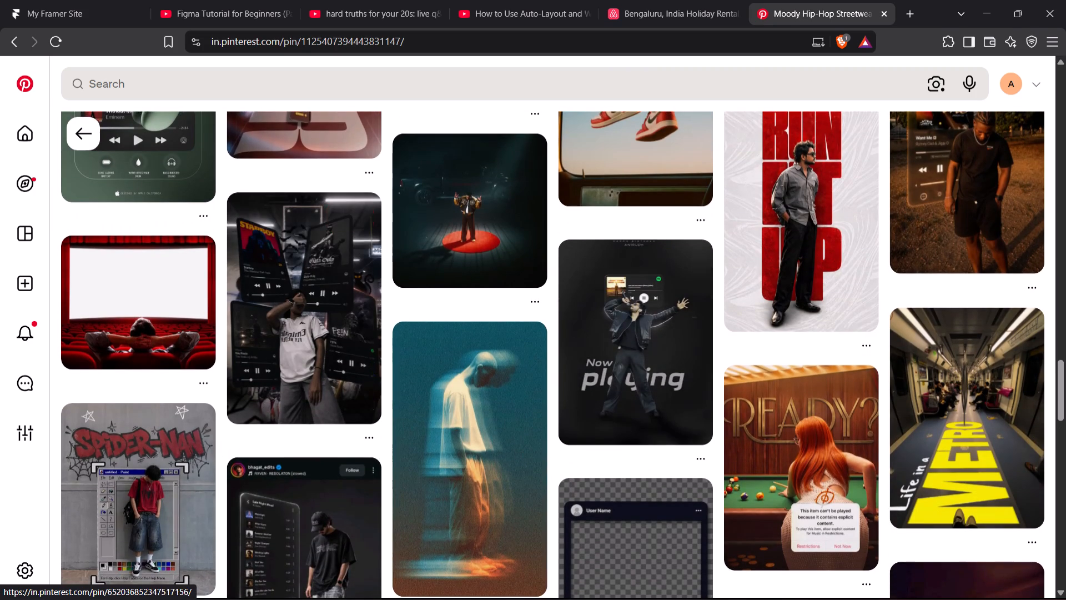
scroll(898, 491, down, 2)
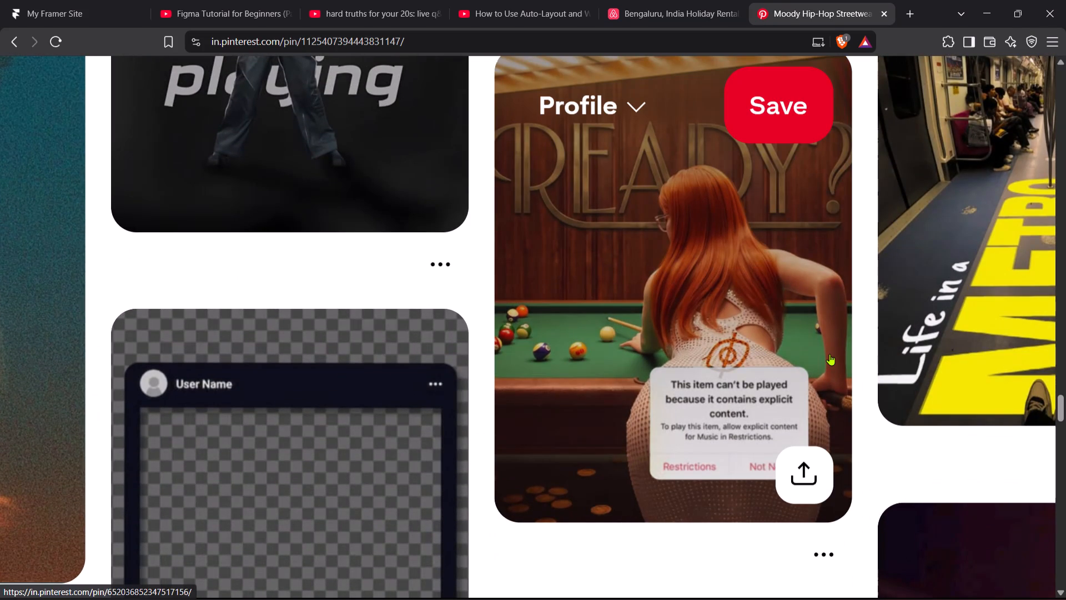
scroll(829, 354, down, 3)
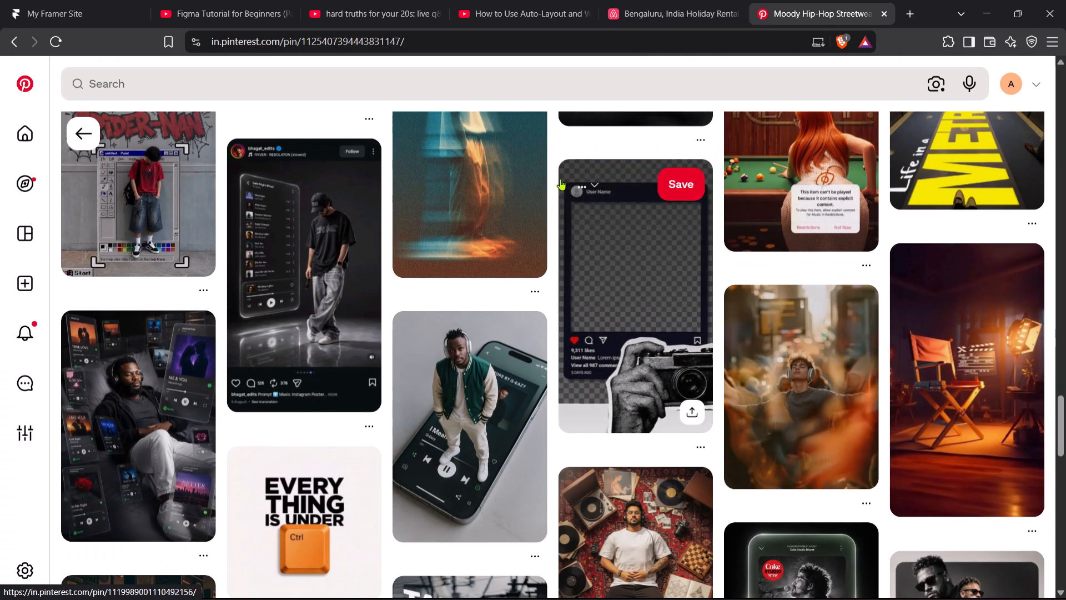
Search Pinterest for "spotify cards ideas".
click(373, 87)
key(w)
key(BackSpace)
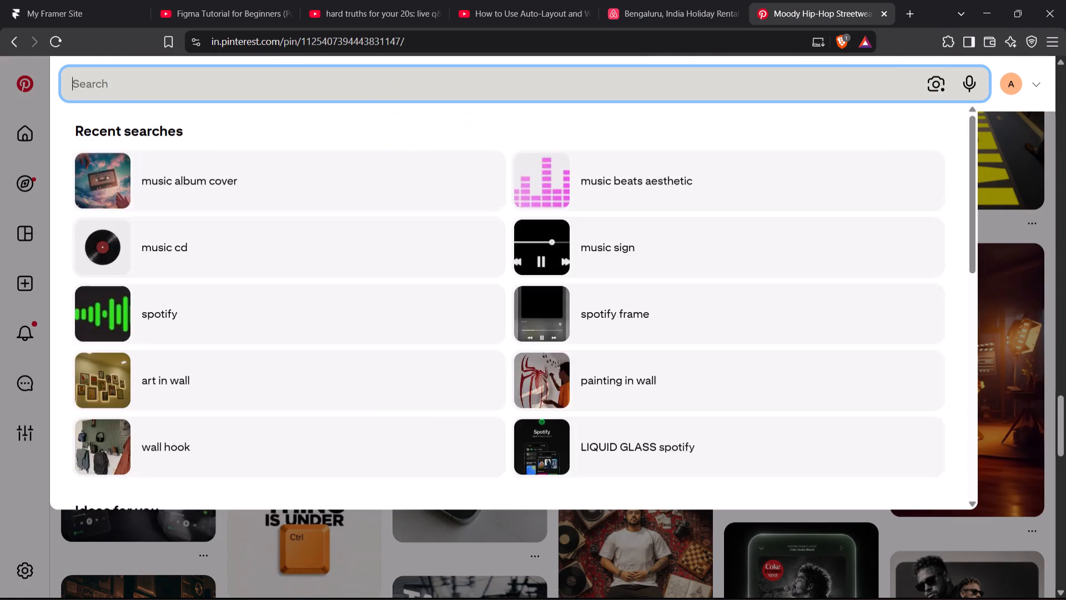
text(spotif ca)
key(BackSpace)
key(BackSpace)
key(BackSpace)
text(y cards)
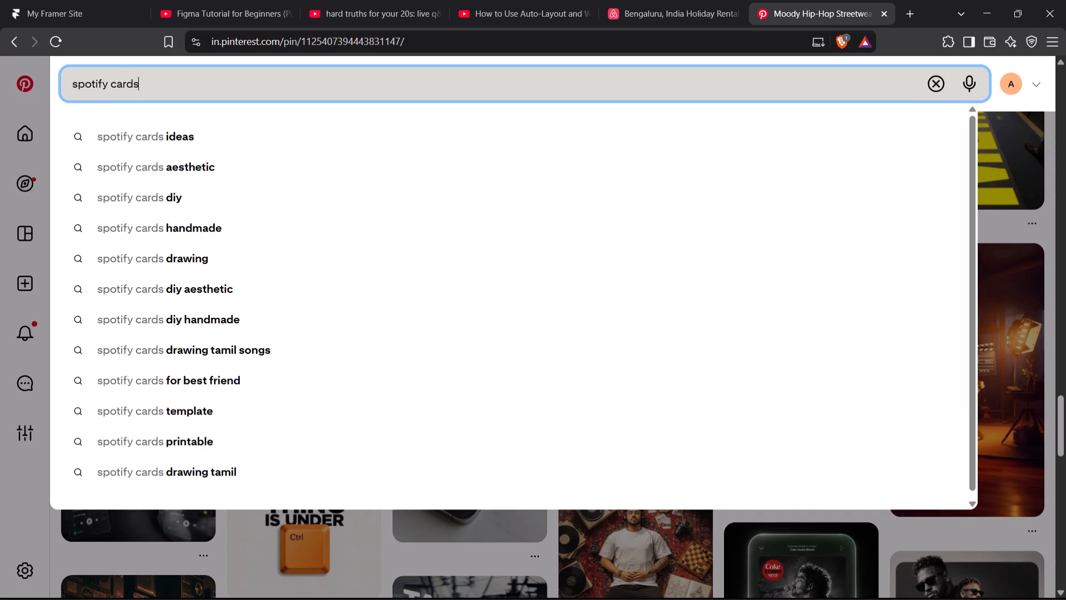
key(Down)
key(Return)
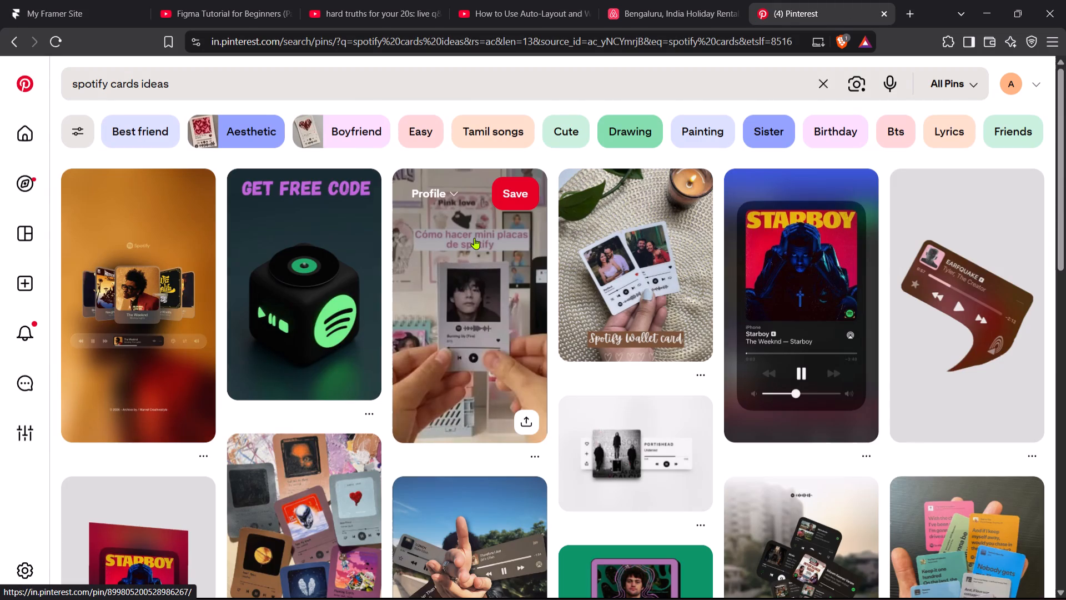
Browse the Spotify card results, open the hand-painted song cards pin, and view the related night-sky music cards pin in a new tab.
scroll(634, 412, down, 2)
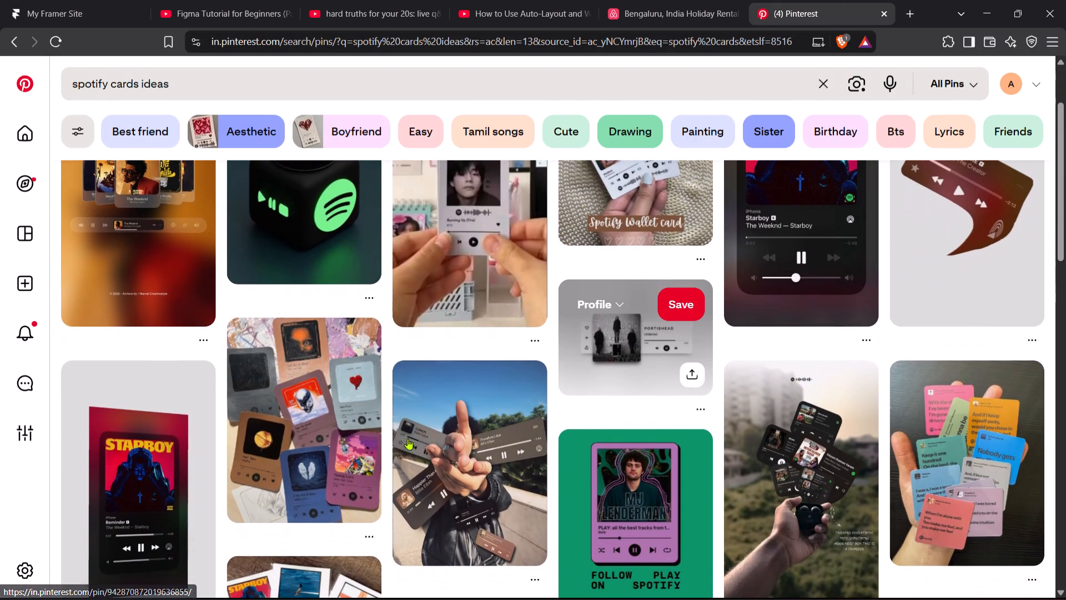
scroll(380, 436, down, 1)
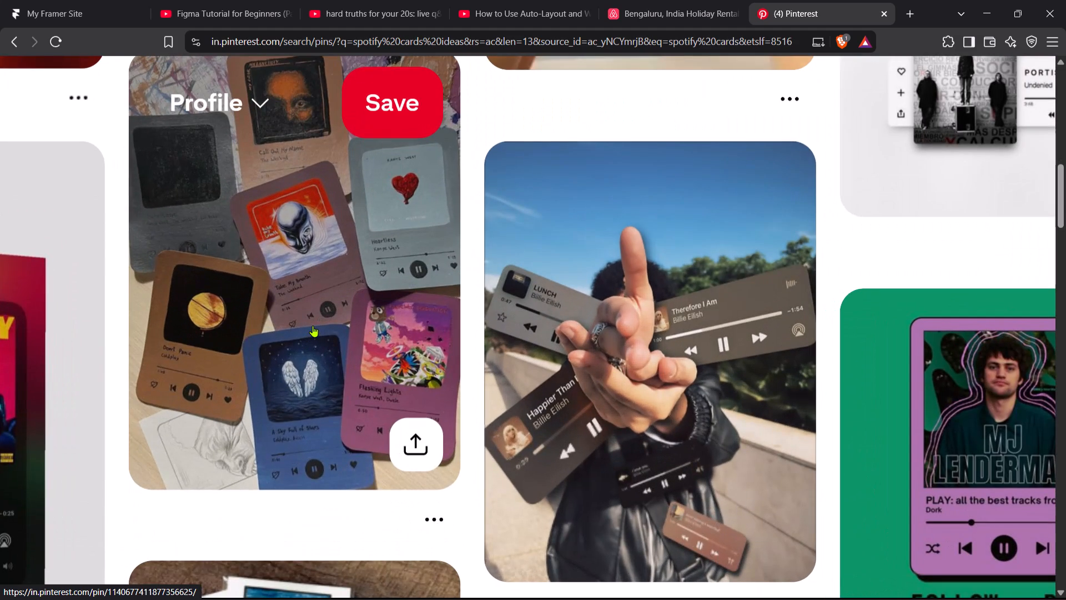
scroll(313, 326, down, 1)
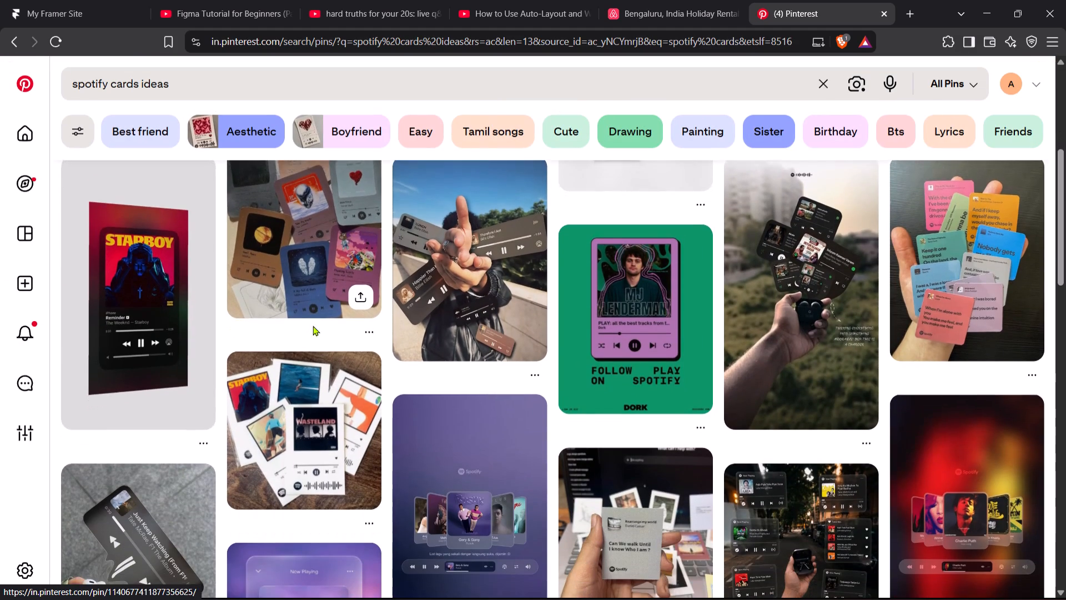
scroll(408, 304, down, 2)
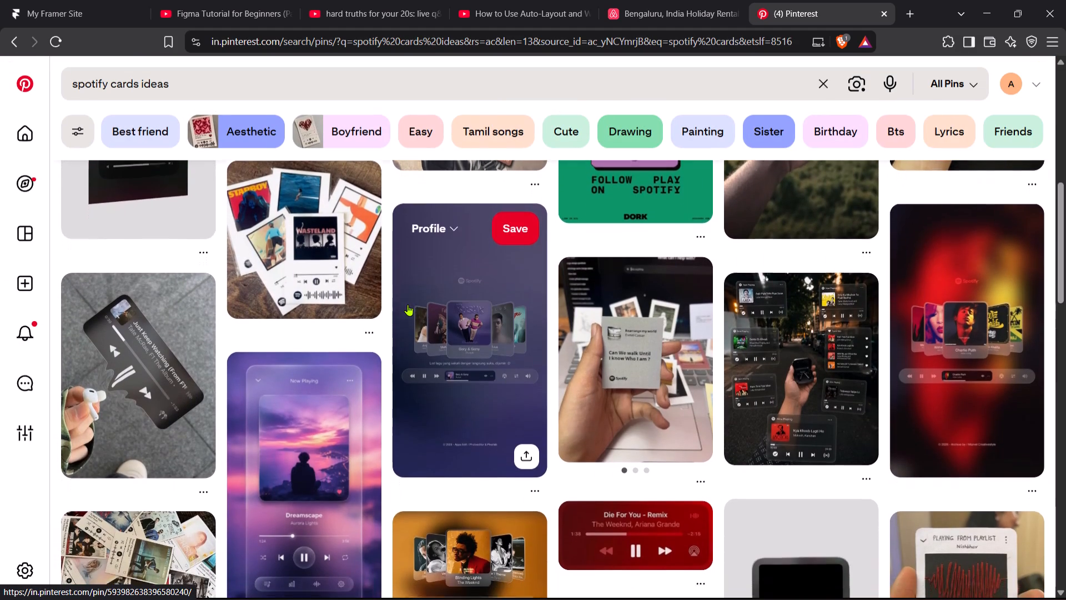
scroll(408, 304, down, 1)
click(305, 264)
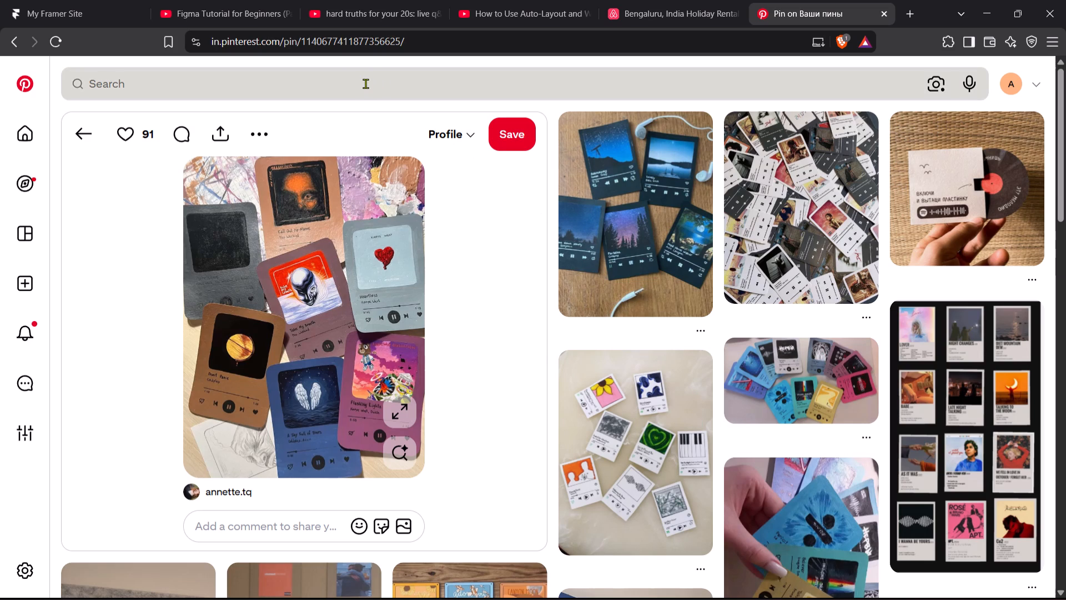
ctrl+click(597, 213)
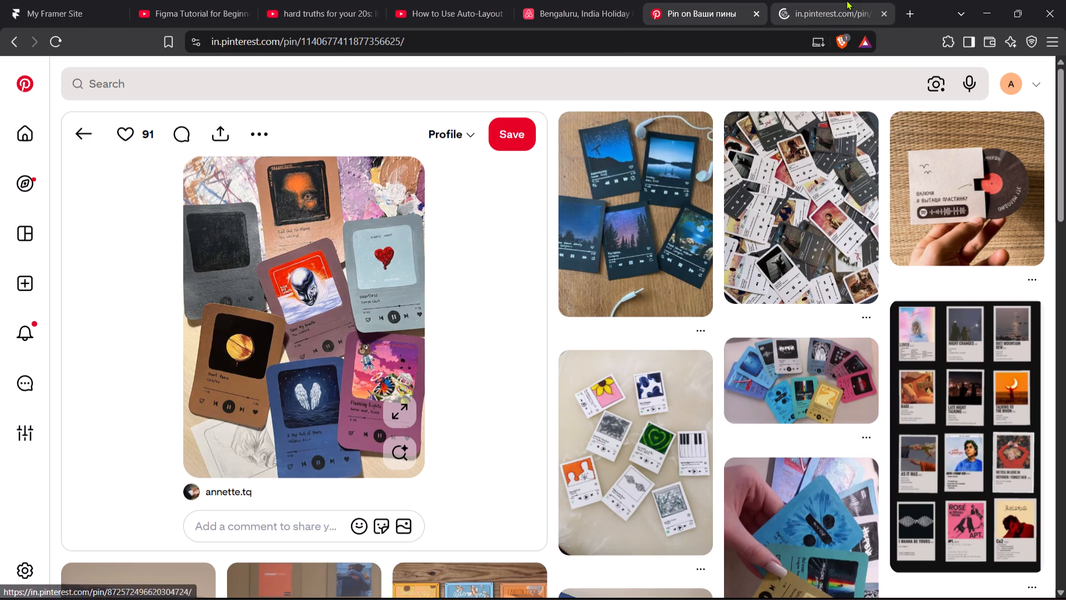
click(846, 0)
Search Pinterest for "earphones aesthetic".
click(209, 96)
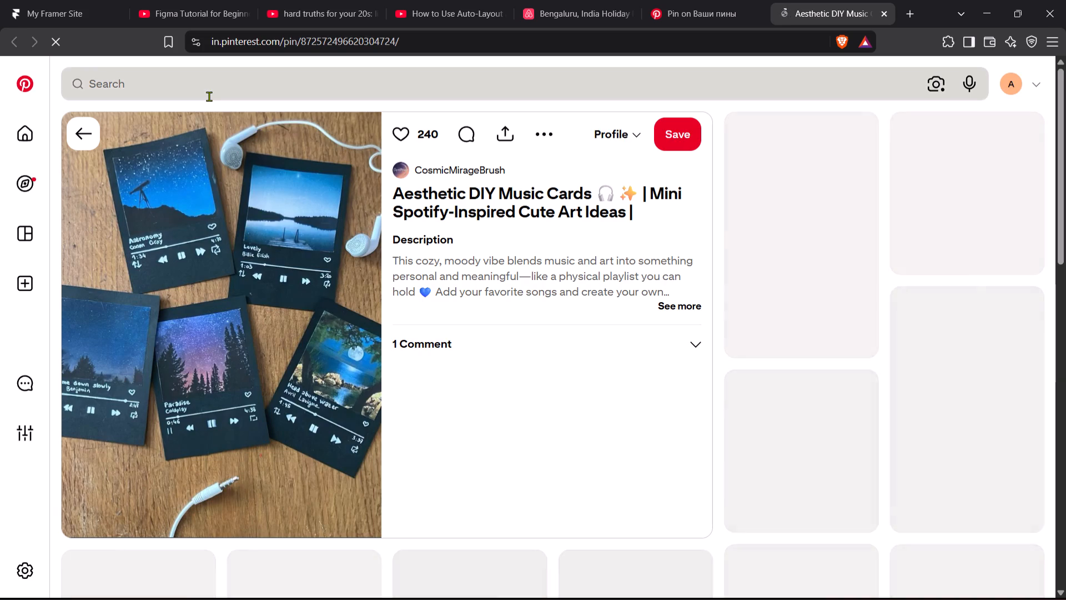
text(earphones)
key(Down)
key(Return)
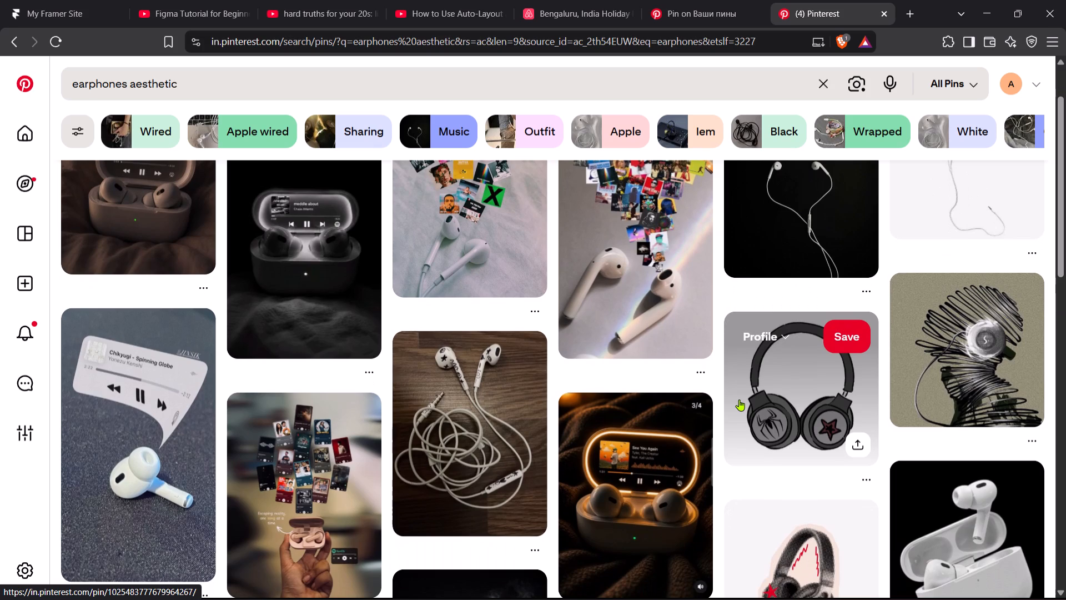
Open the pin of white wired earphones on a black background and copy its image.
scroll(824, 308, down, 4)
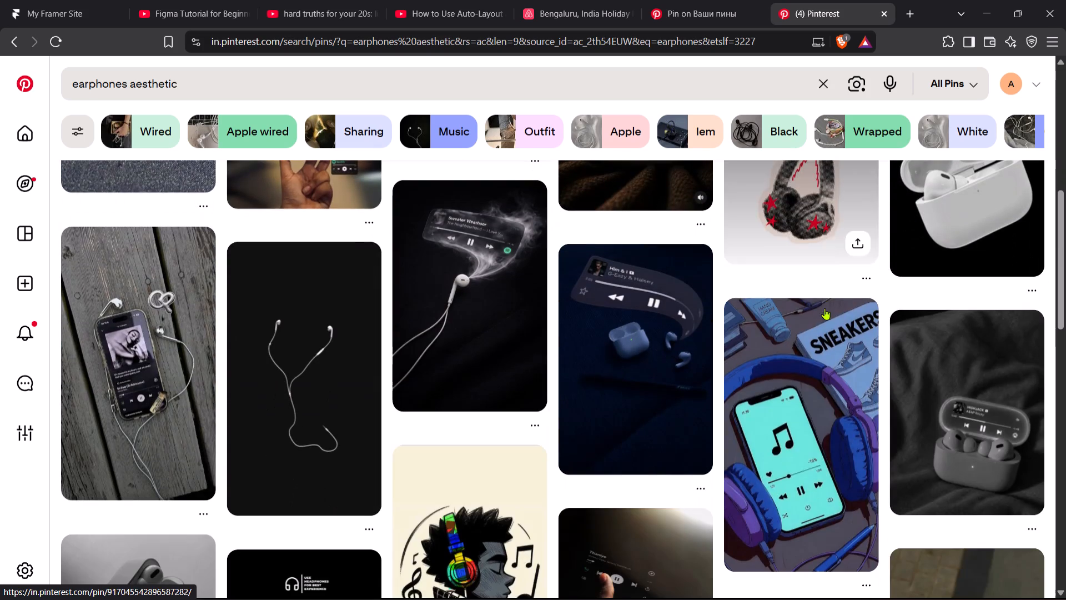
scroll(824, 308, up, 8)
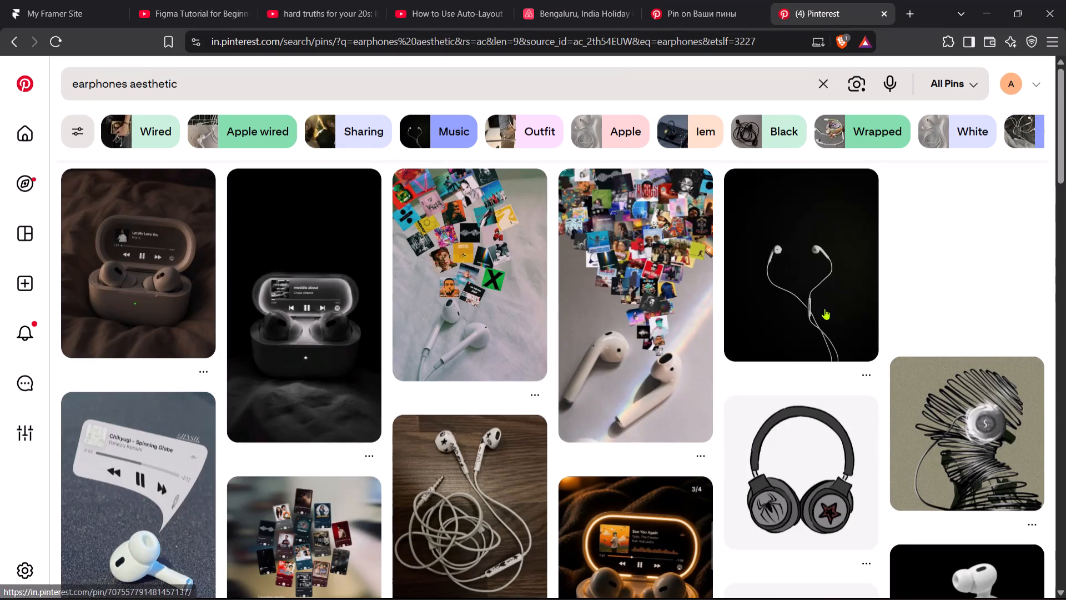
click(799, 279)
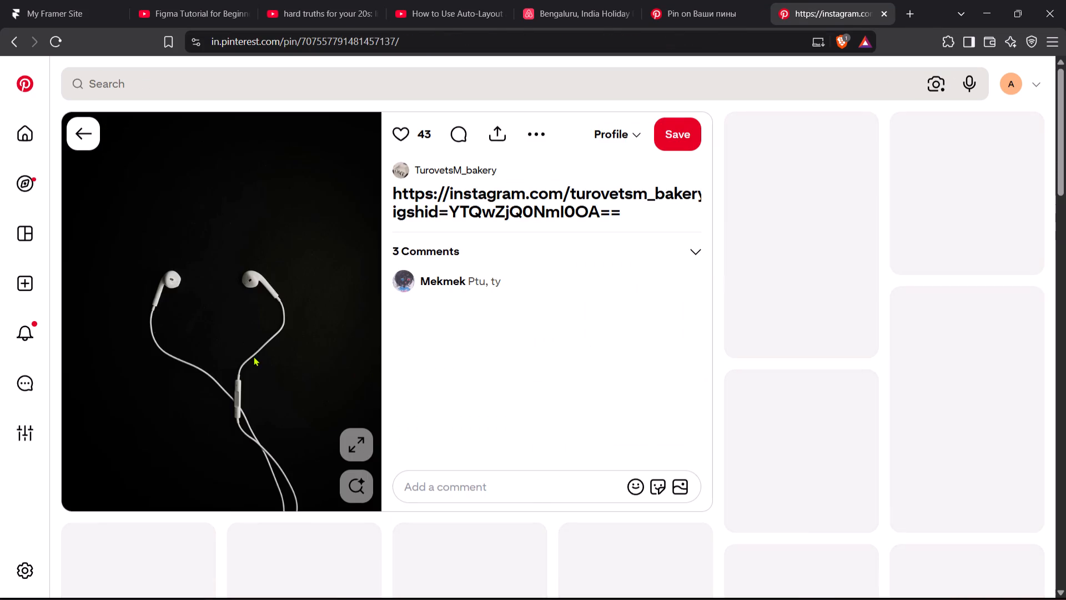
right_click(253, 356)
click(307, 405)
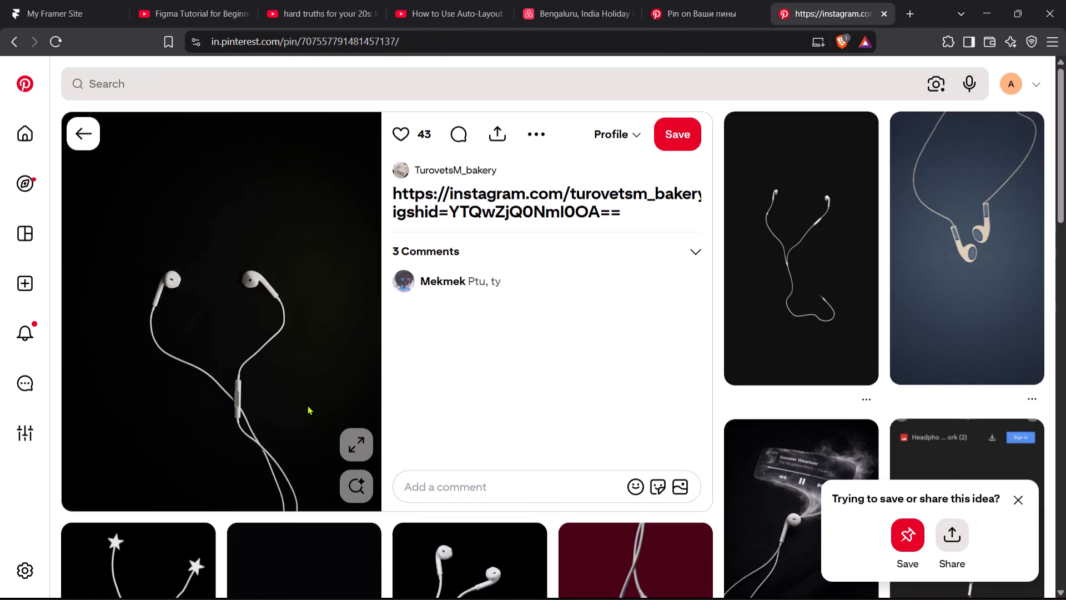
Switch to Figma, paste the copied white earphones image on the canvas beside the music card, and remove its background.
scroll(307, 405, down, 2)
key(alt+Tab)
scroll(557, 336, left, 2)
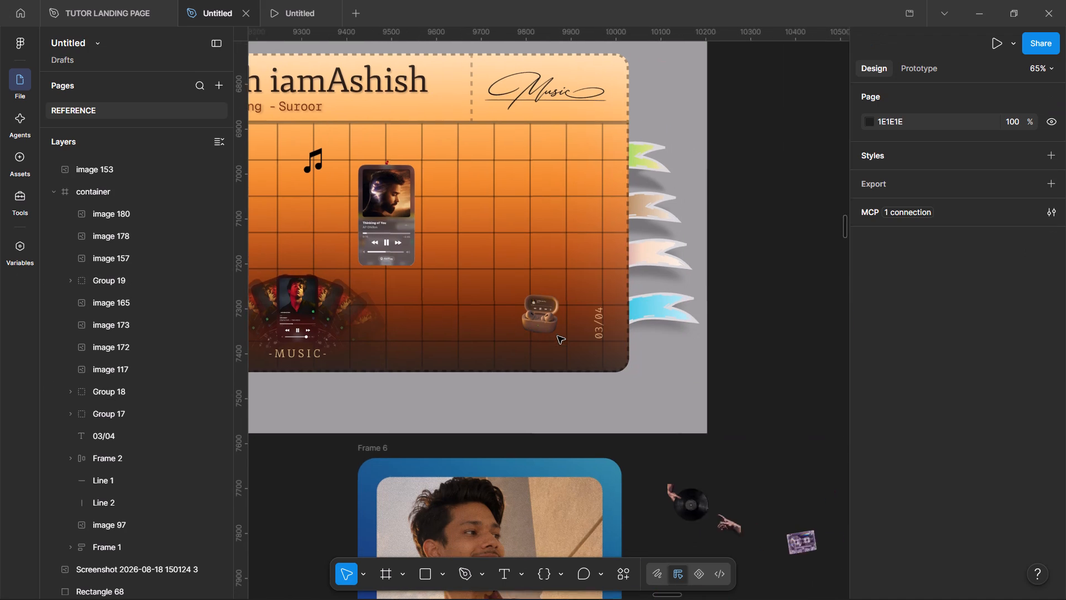
double_click(703, 344)
key(ctrl+v)
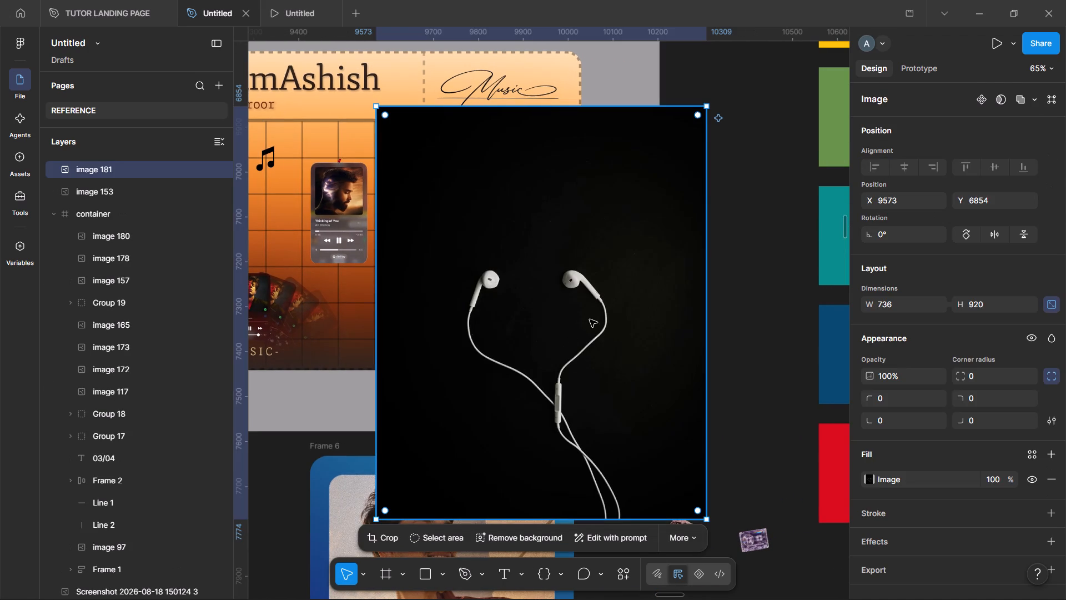
click(498, 542)
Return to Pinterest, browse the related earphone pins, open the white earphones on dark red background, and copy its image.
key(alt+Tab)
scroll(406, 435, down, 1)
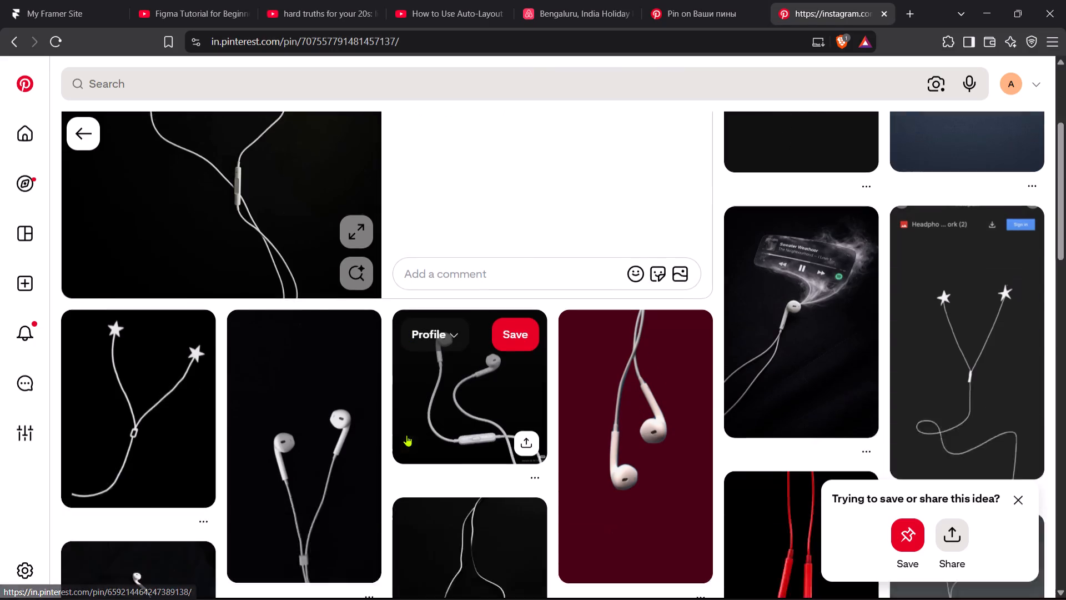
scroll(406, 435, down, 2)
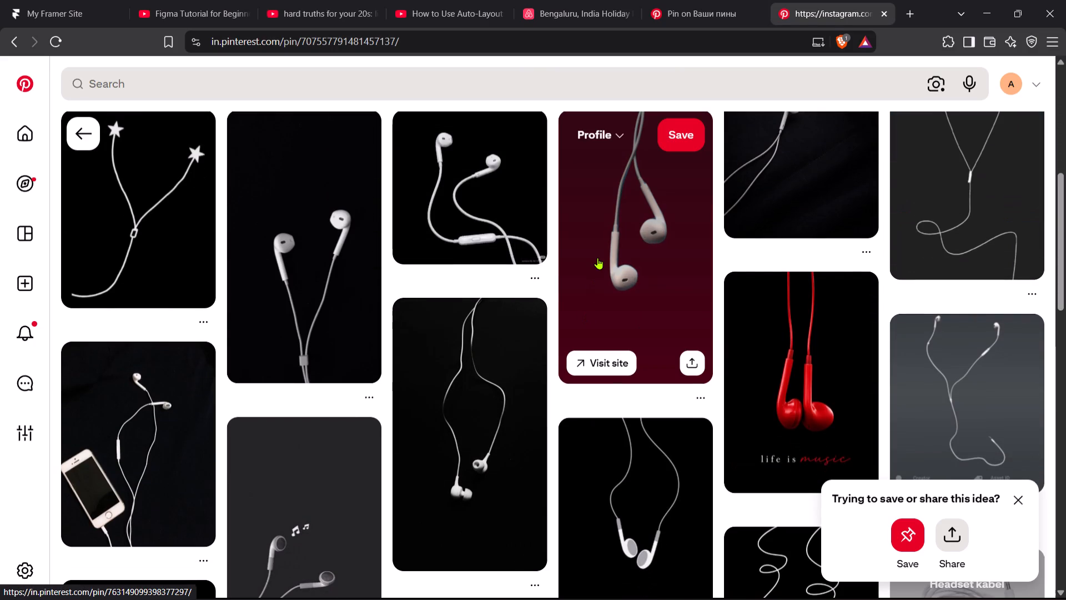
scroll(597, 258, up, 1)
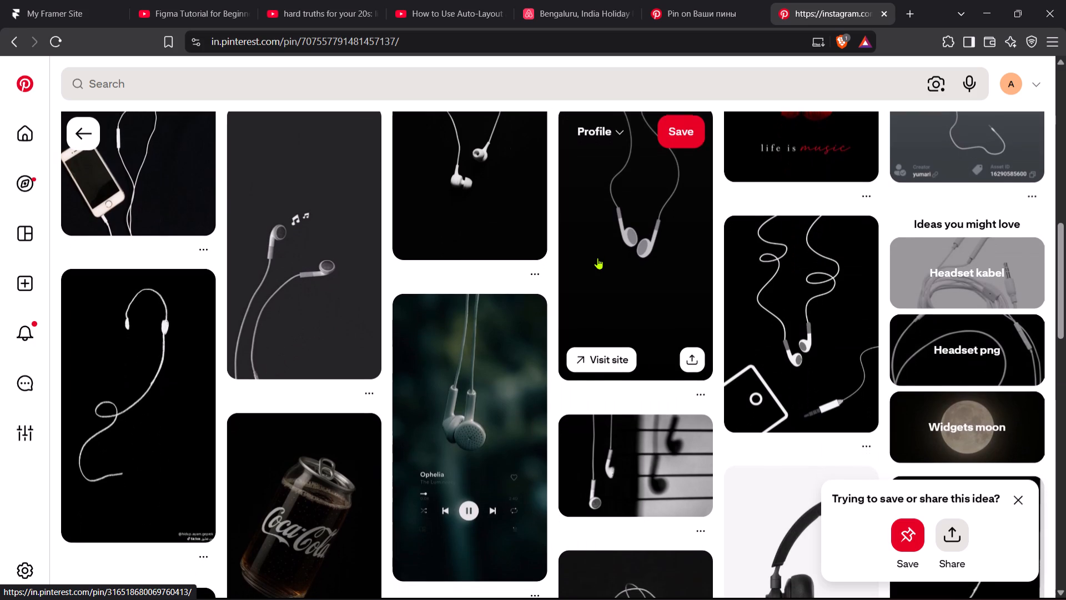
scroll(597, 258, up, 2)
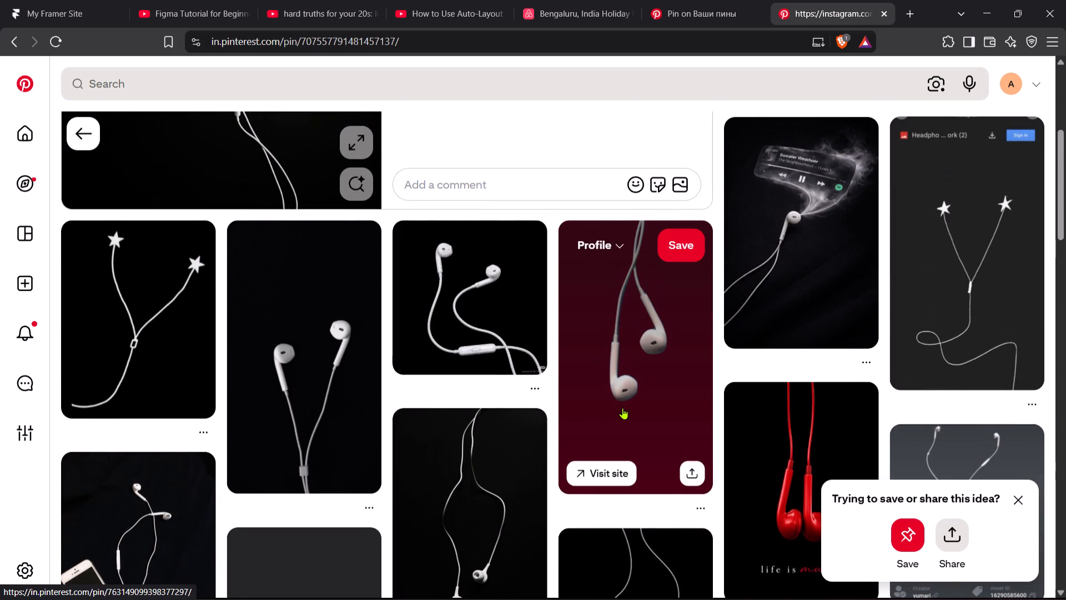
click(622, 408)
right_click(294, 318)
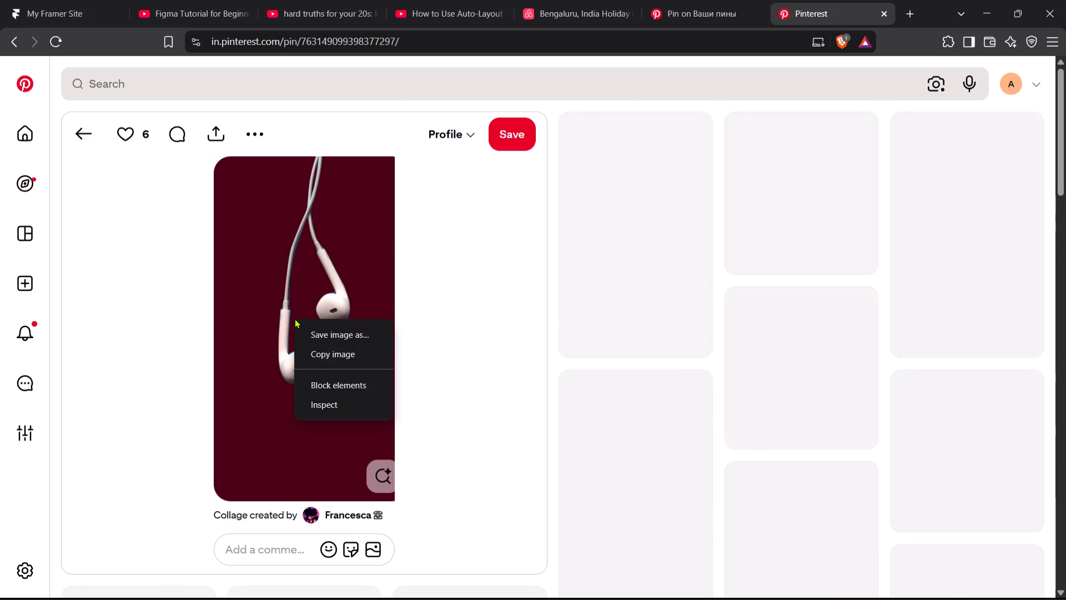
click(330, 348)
Back in Figma, crop the background-free earphones image closely around the earphones to about 377 × 565.
key(alt+Tab)
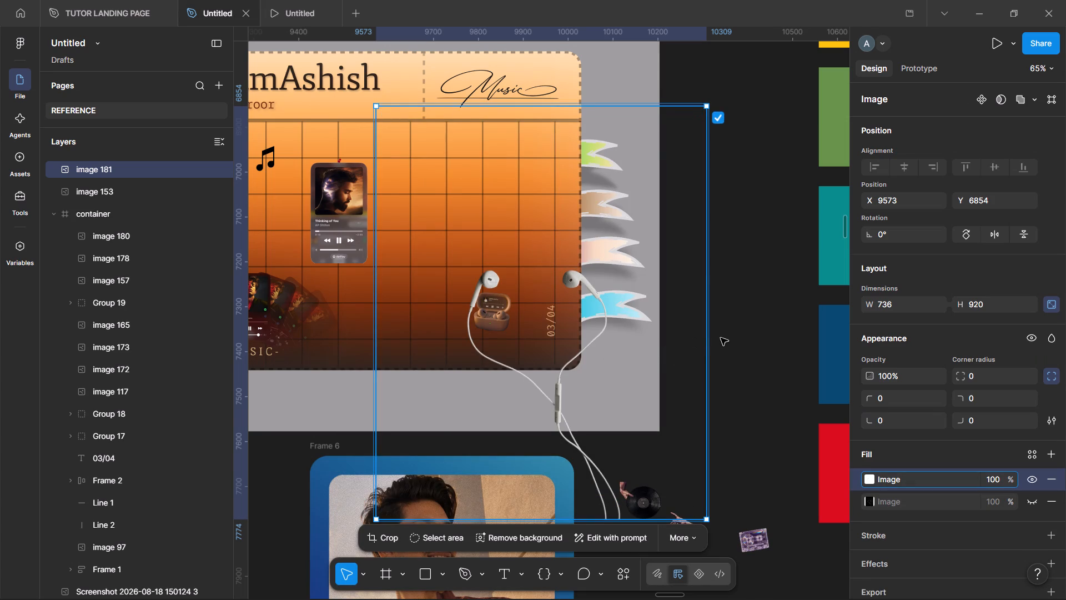
key(Return)
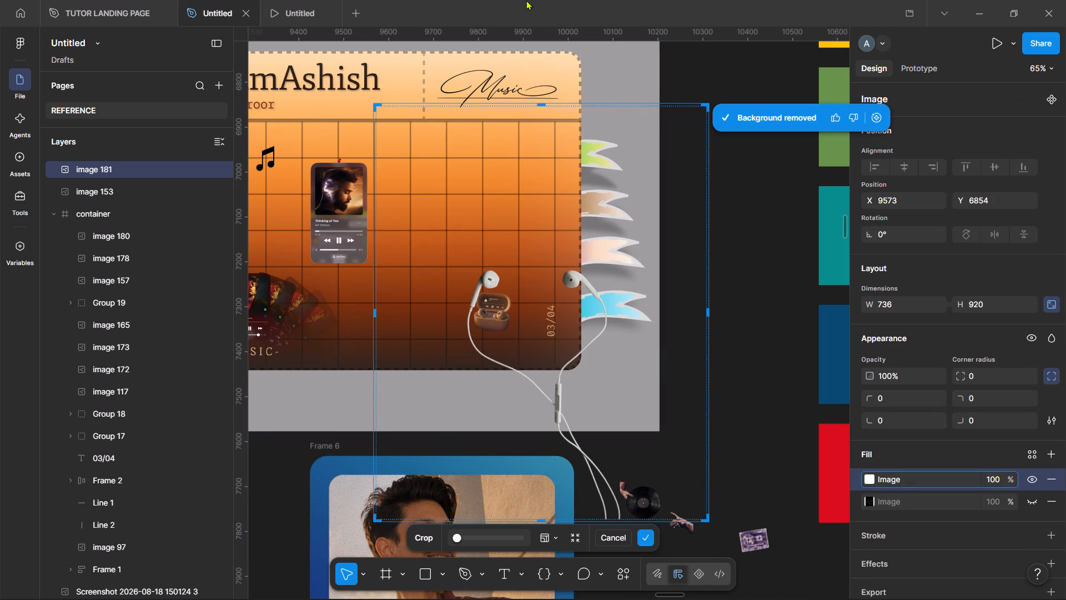
drag(541, 102, 547, 217)
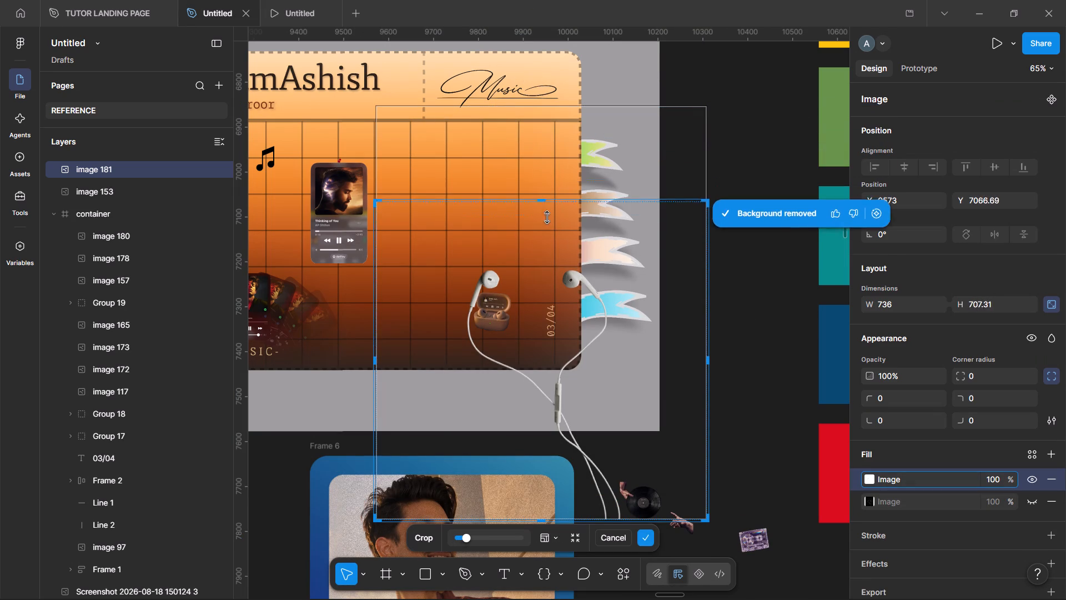
drag(547, 217, 573, 318)
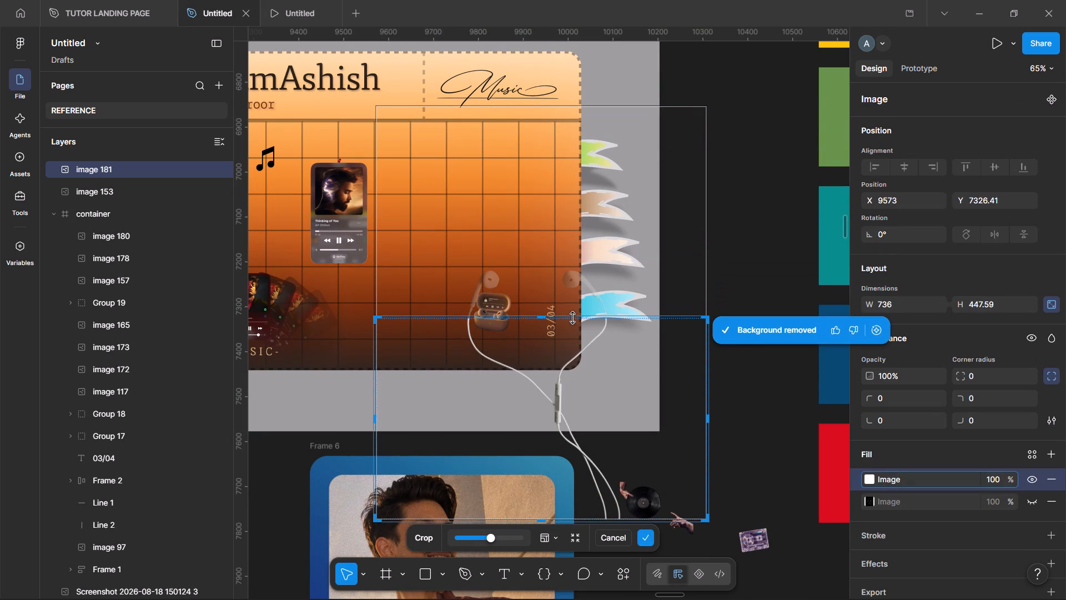
drag(573, 318, 602, 265)
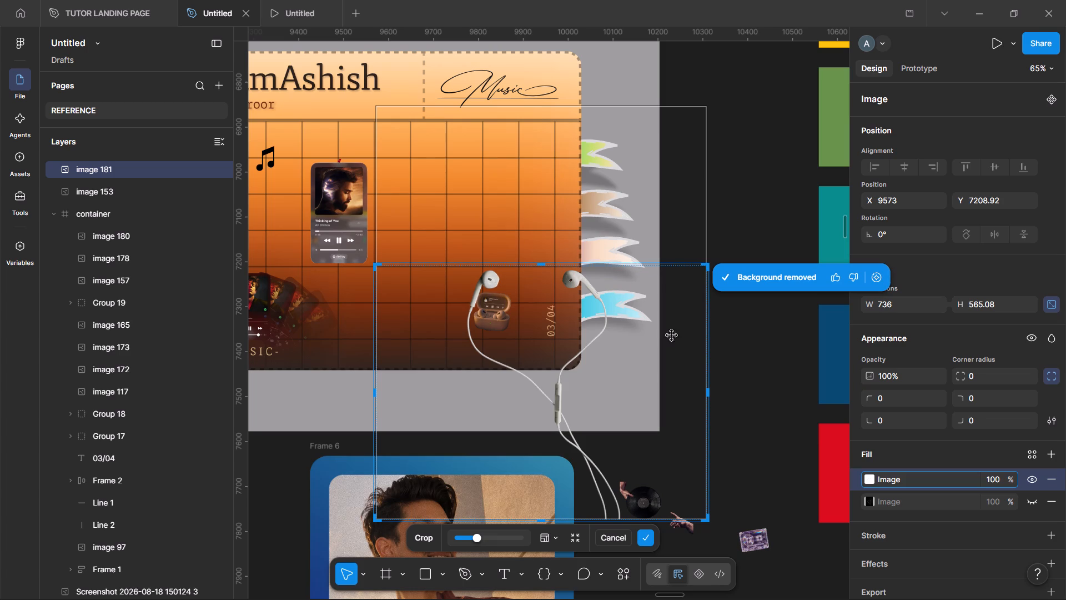
drag(706, 394, 632, 402)
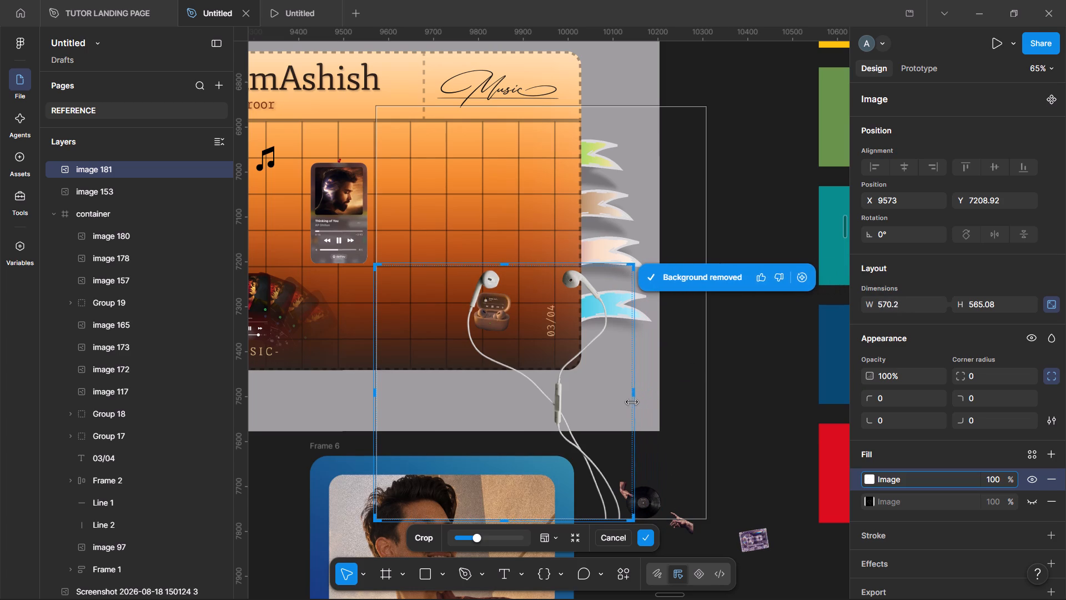
drag(632, 402, 631, 402)
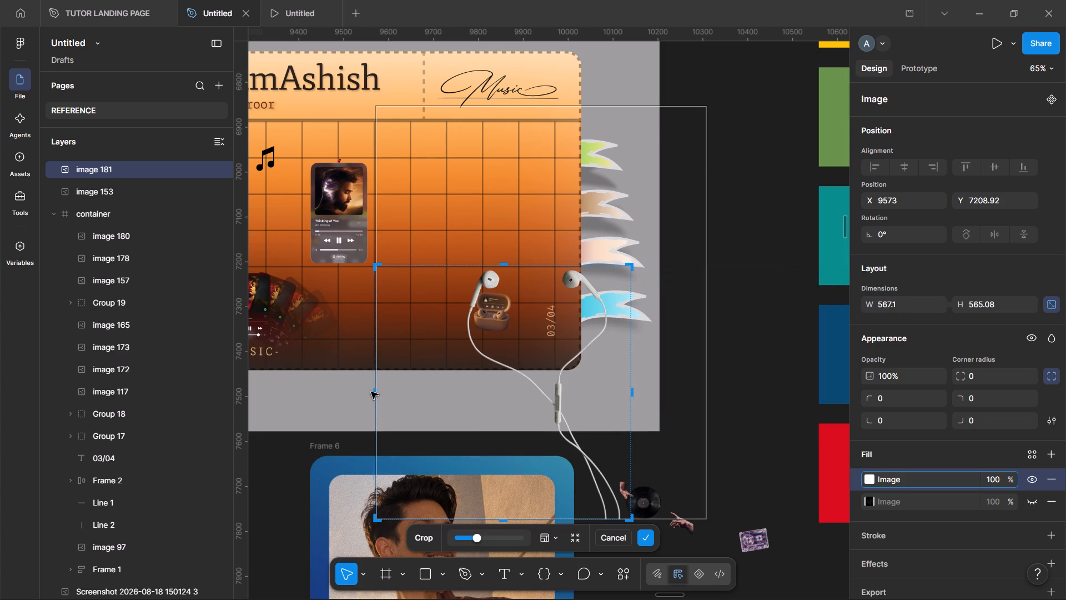
drag(375, 392, 461, 394)
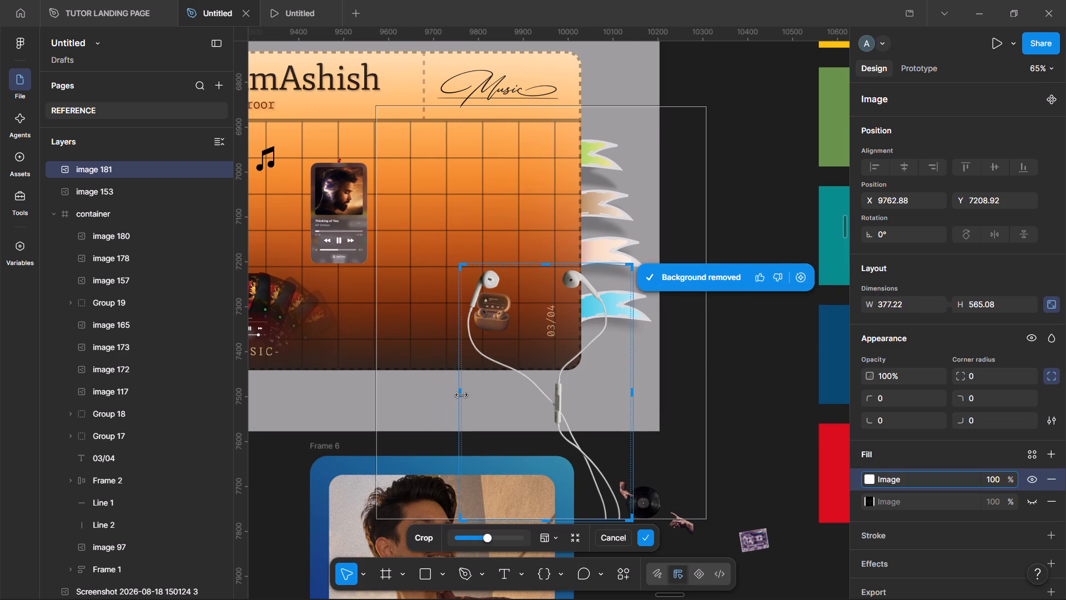
key(Return)
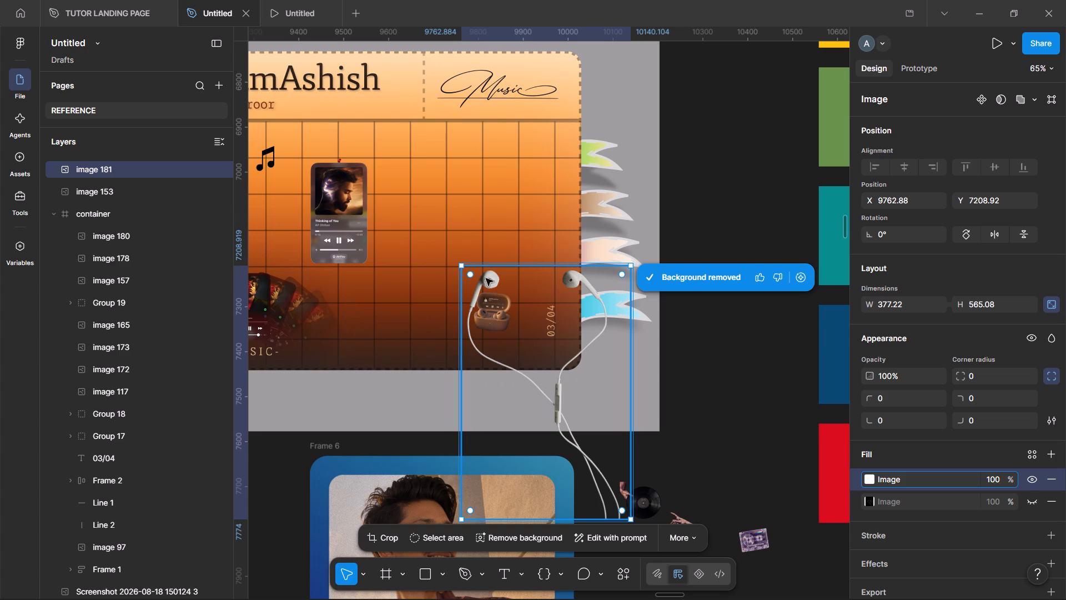
Scale the cropped earphones down to about 148 × 222 and move them onto the empty canvas beside the card's ribbon tabs.
drag(464, 265, 564, 466)
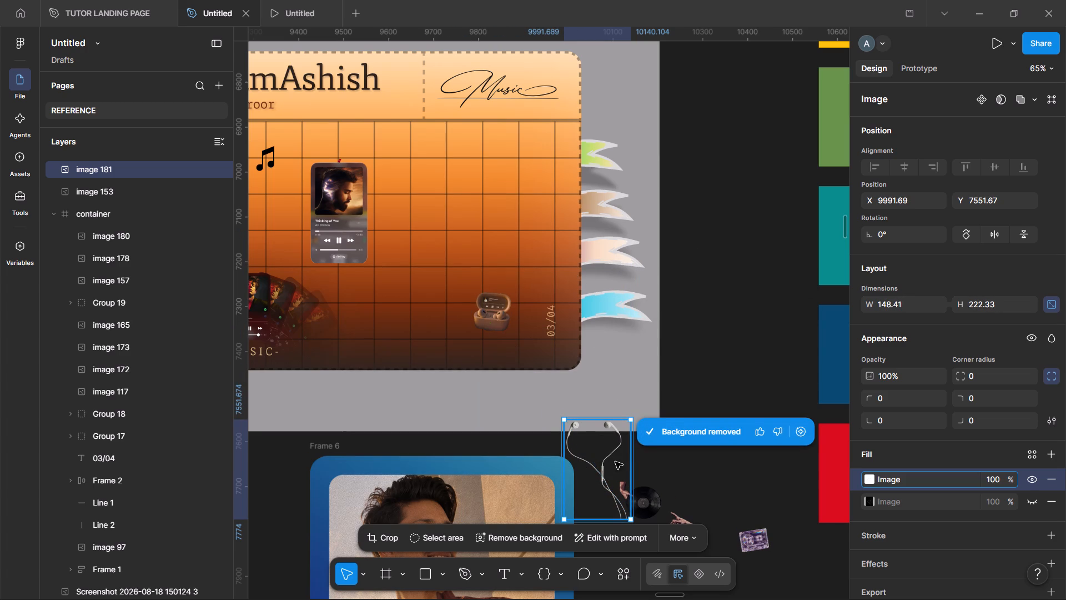
drag(610, 467, 720, 224)
double_click(723, 328)
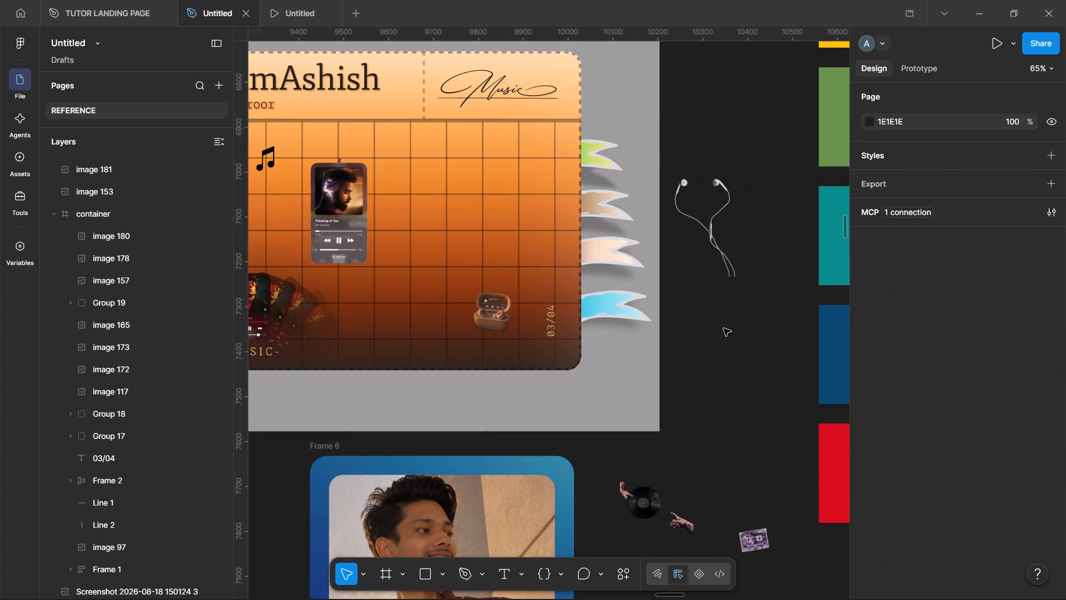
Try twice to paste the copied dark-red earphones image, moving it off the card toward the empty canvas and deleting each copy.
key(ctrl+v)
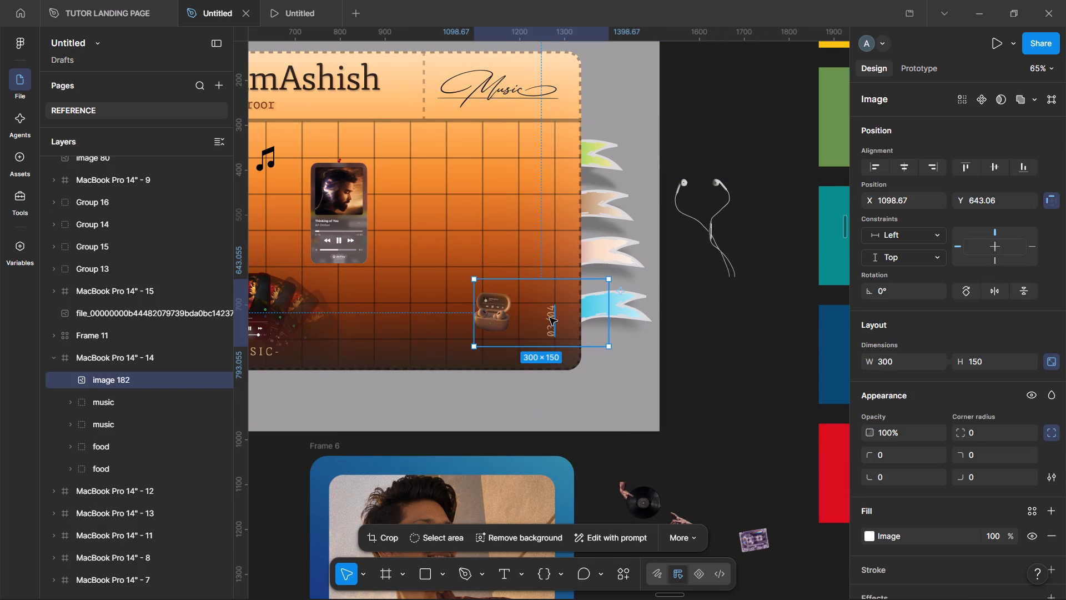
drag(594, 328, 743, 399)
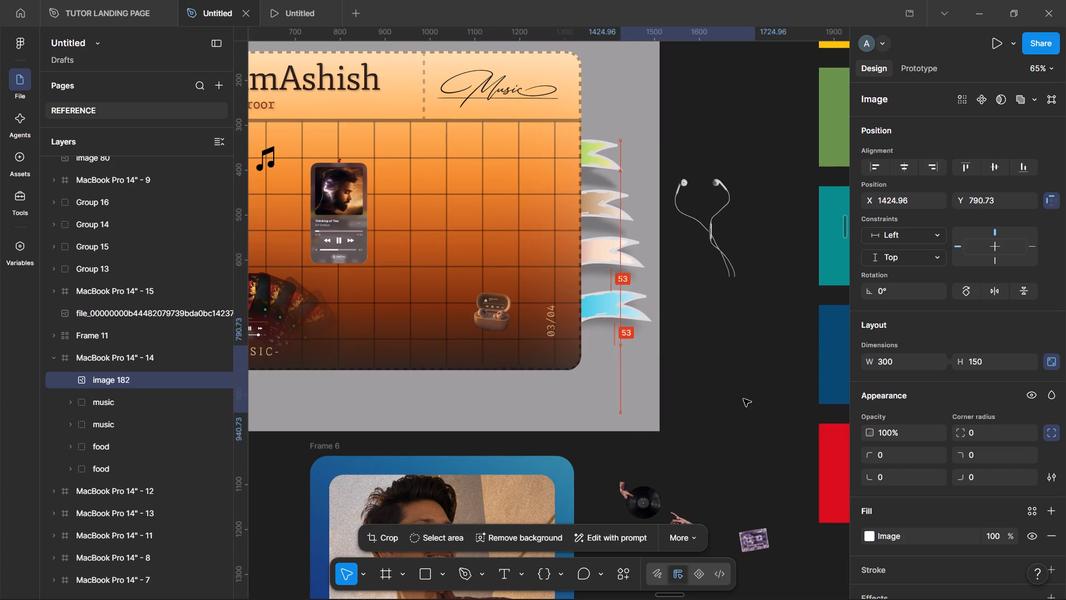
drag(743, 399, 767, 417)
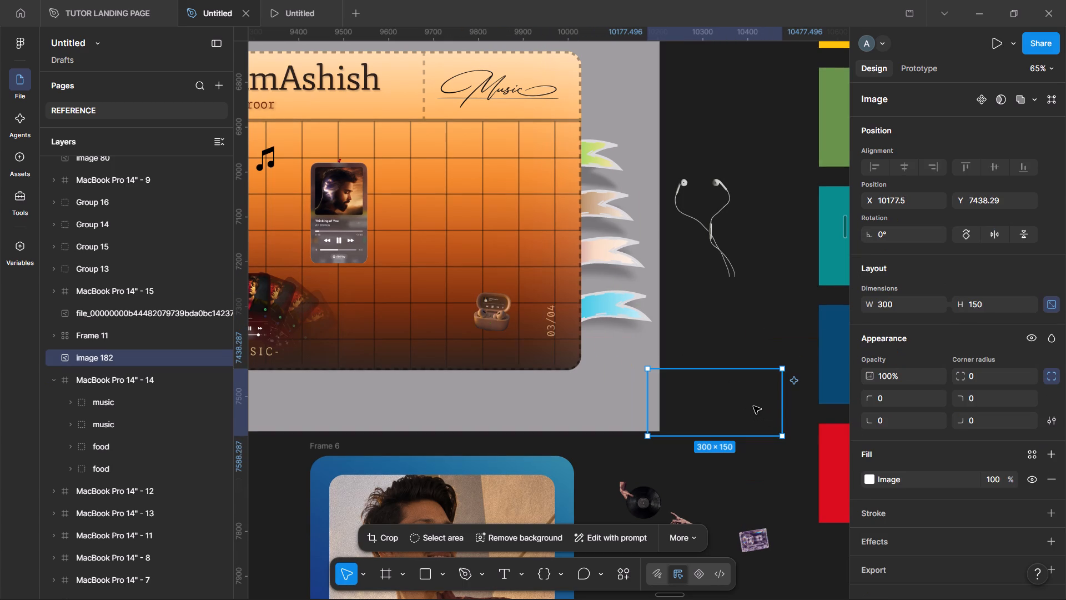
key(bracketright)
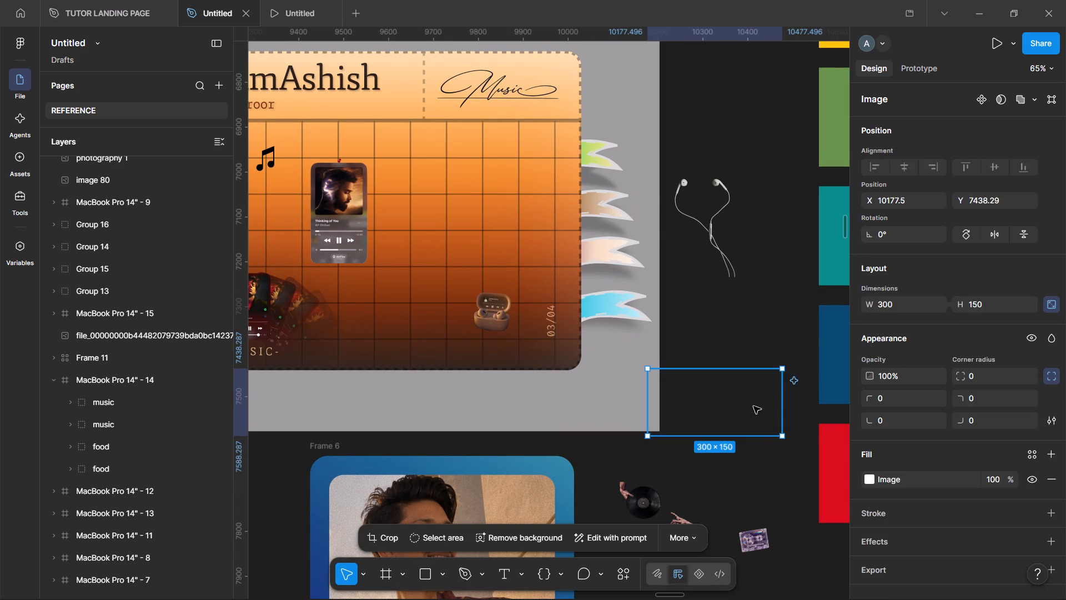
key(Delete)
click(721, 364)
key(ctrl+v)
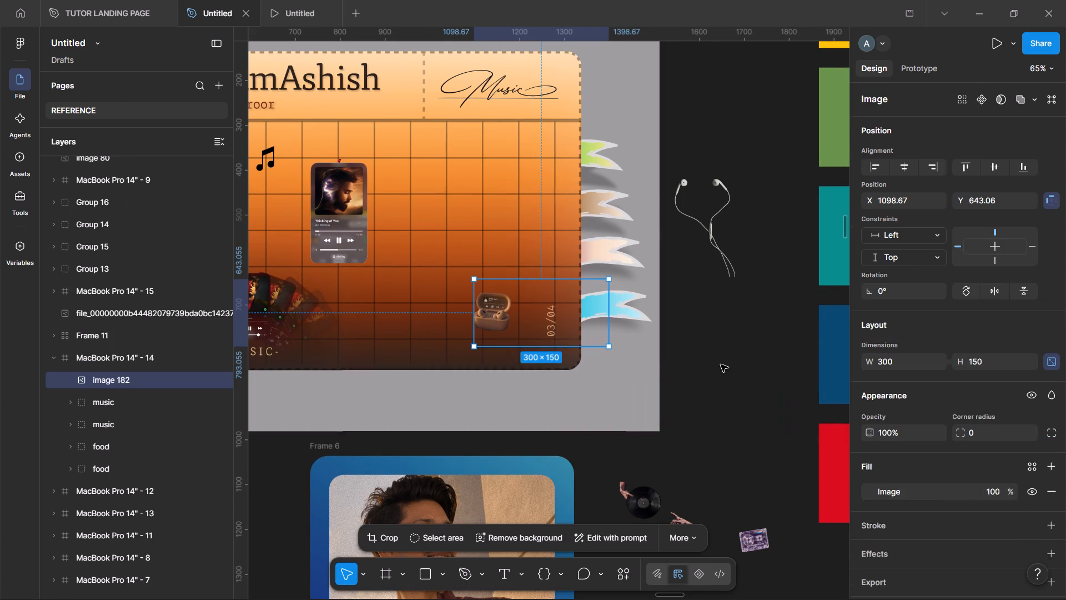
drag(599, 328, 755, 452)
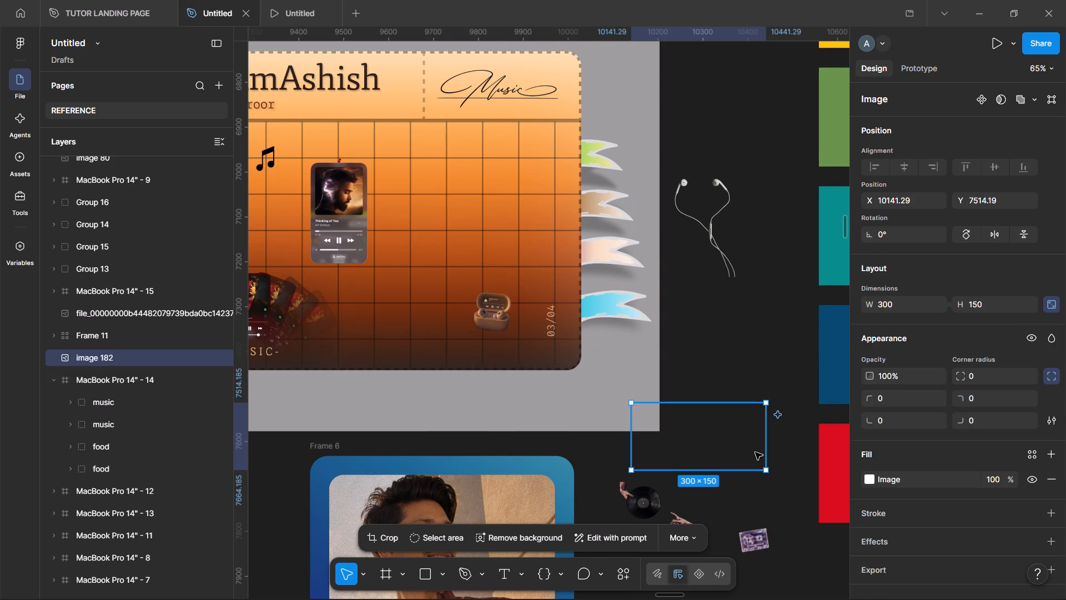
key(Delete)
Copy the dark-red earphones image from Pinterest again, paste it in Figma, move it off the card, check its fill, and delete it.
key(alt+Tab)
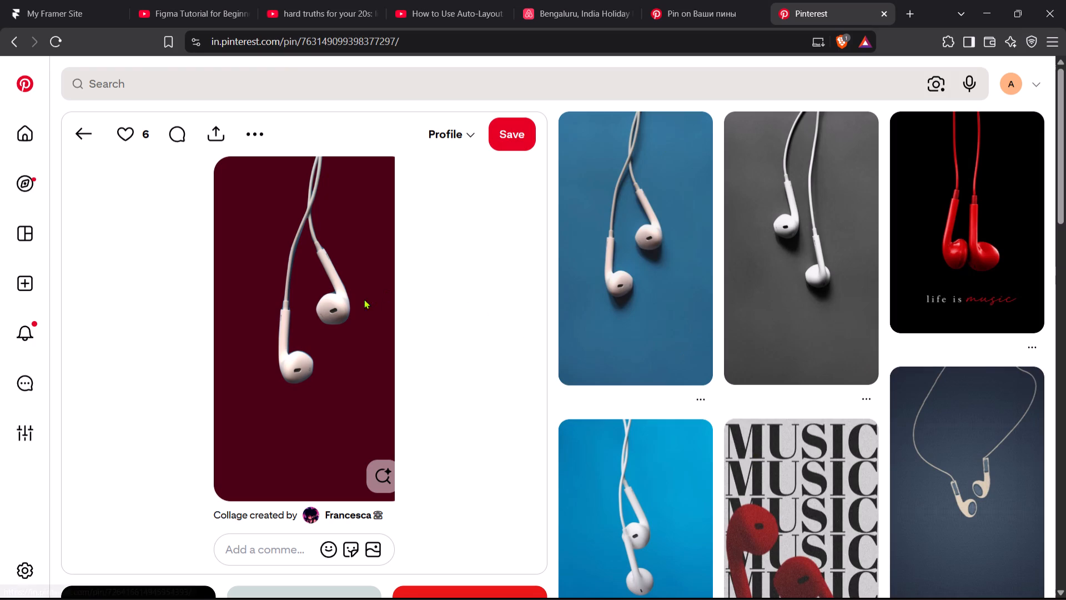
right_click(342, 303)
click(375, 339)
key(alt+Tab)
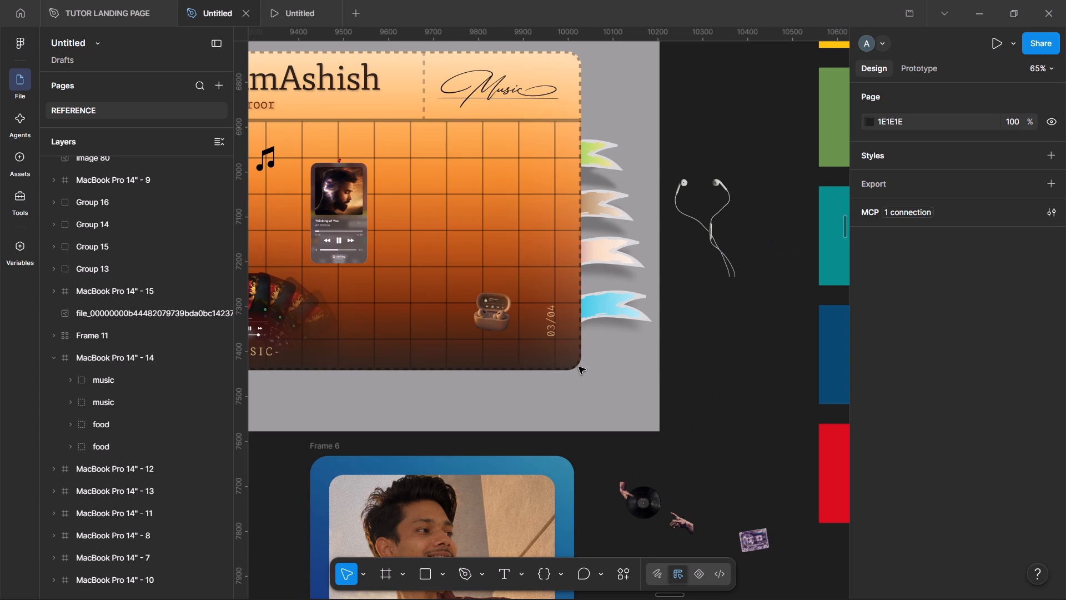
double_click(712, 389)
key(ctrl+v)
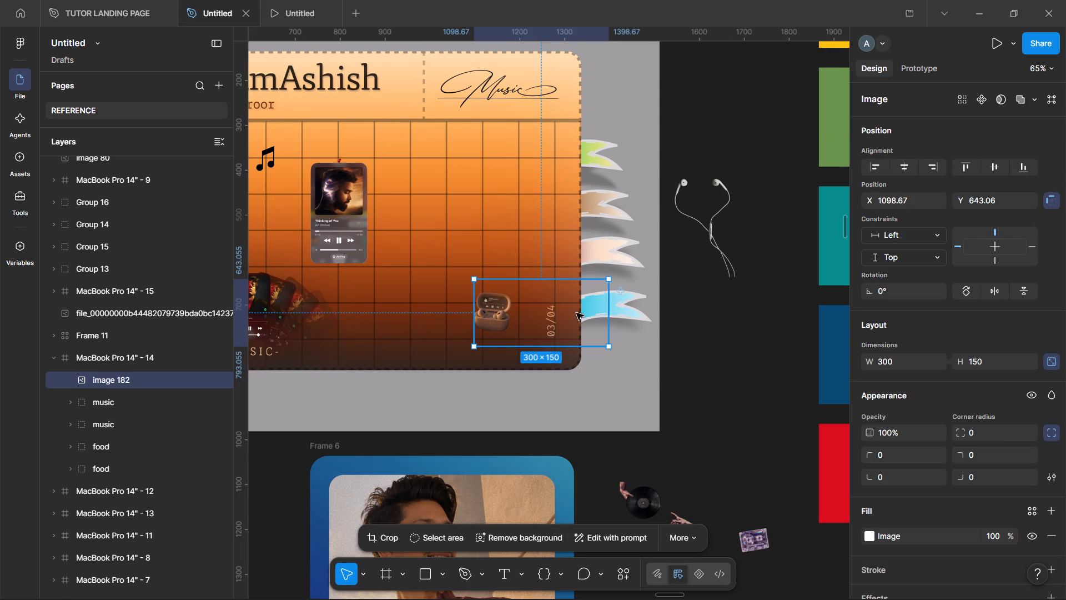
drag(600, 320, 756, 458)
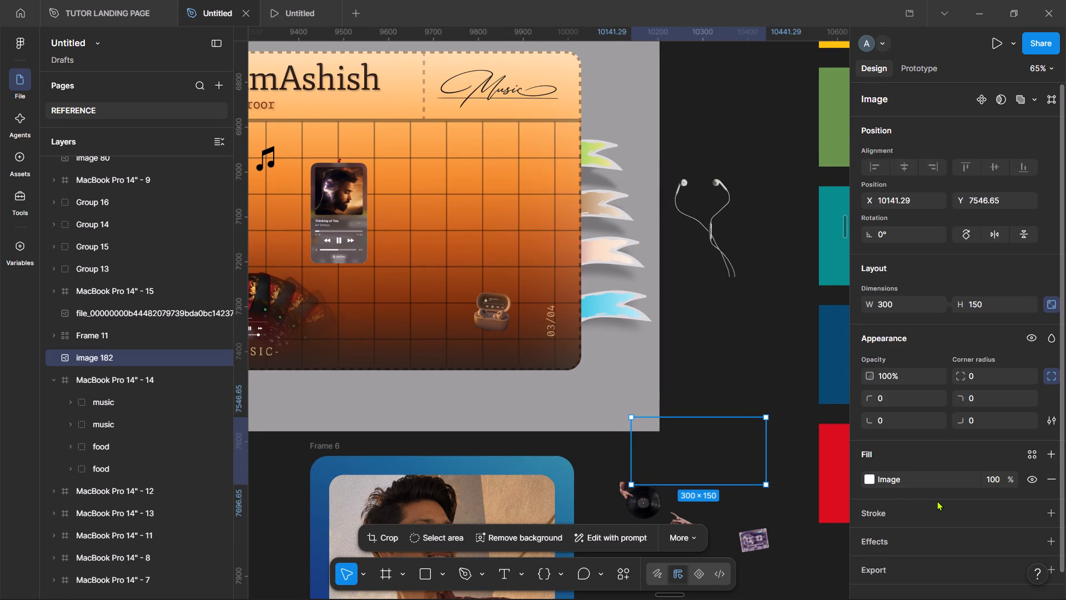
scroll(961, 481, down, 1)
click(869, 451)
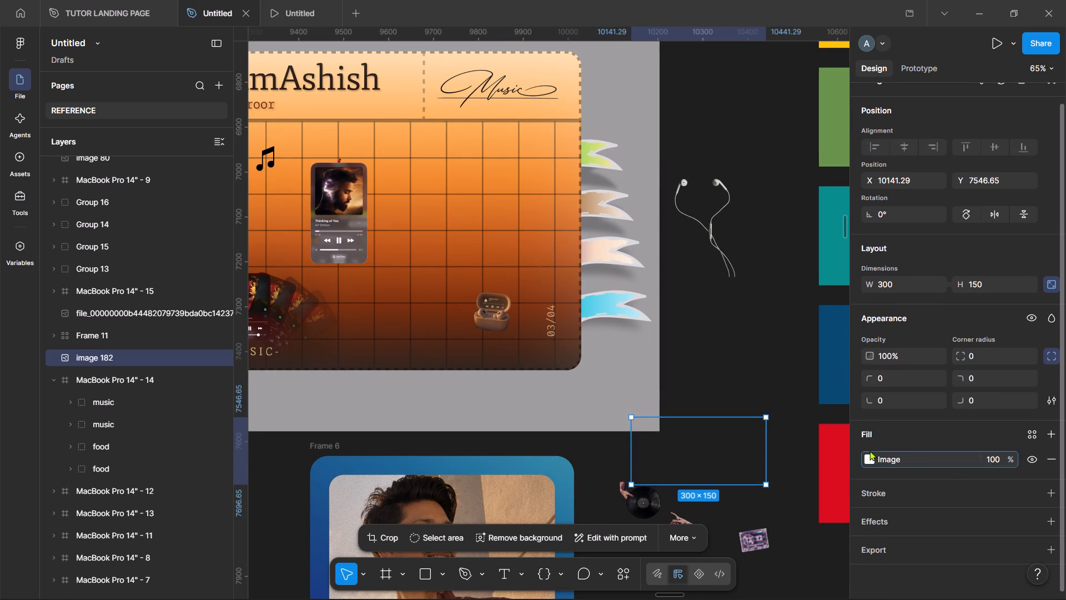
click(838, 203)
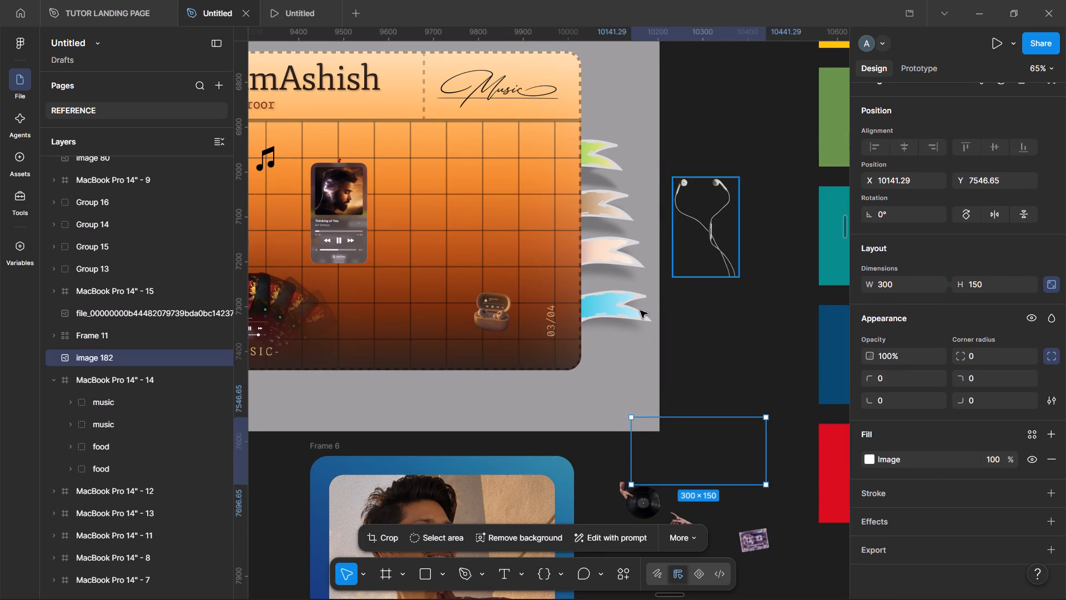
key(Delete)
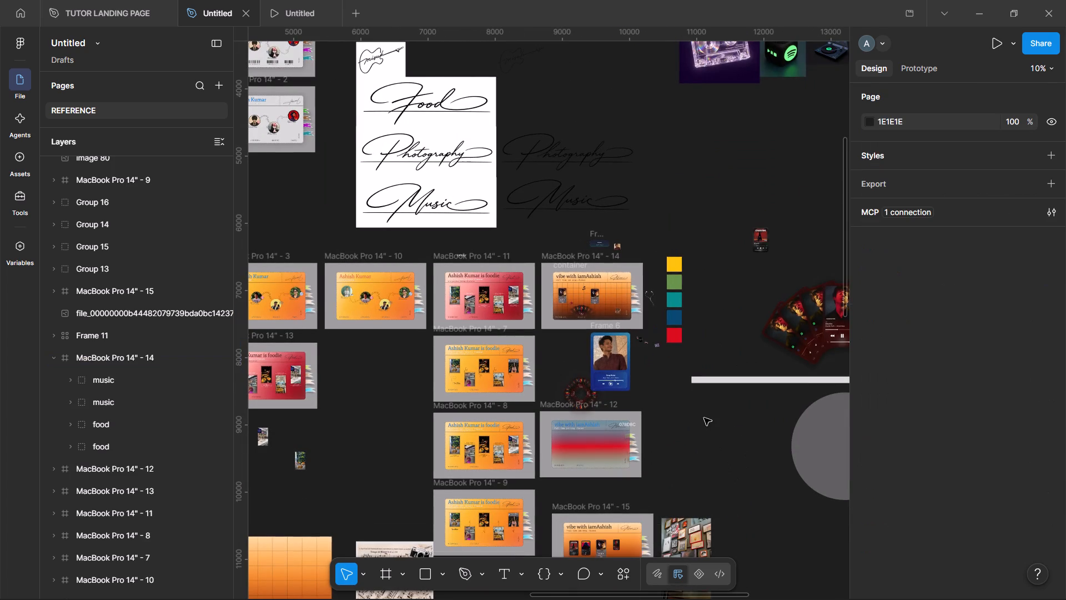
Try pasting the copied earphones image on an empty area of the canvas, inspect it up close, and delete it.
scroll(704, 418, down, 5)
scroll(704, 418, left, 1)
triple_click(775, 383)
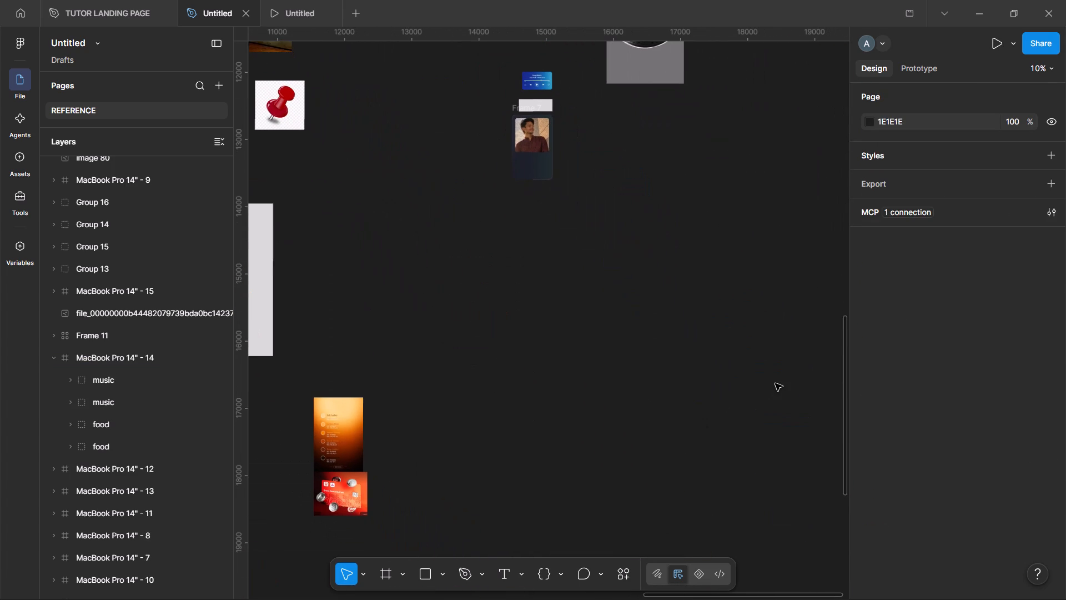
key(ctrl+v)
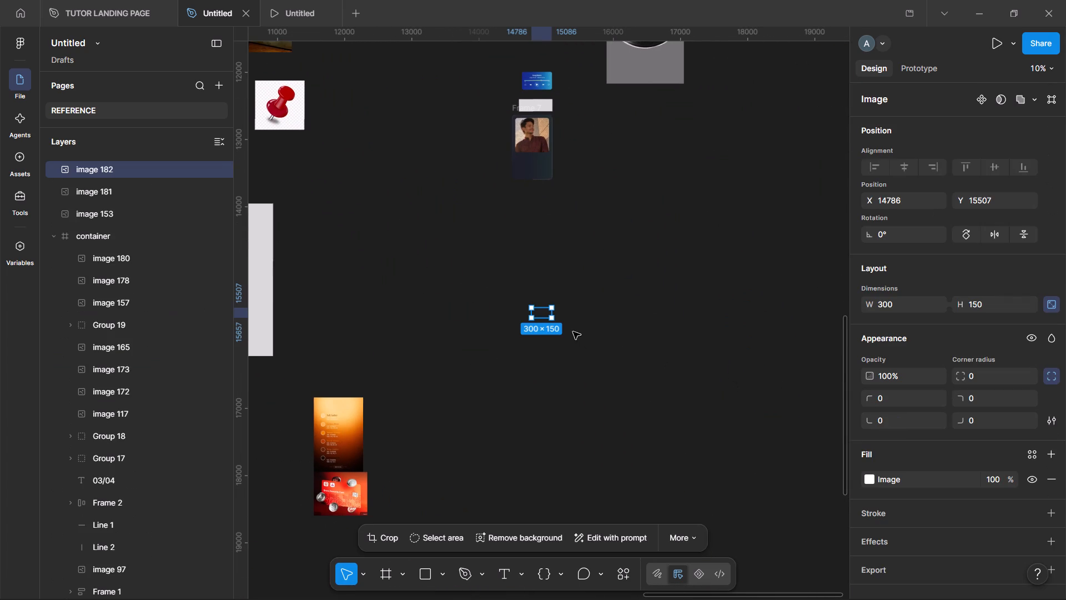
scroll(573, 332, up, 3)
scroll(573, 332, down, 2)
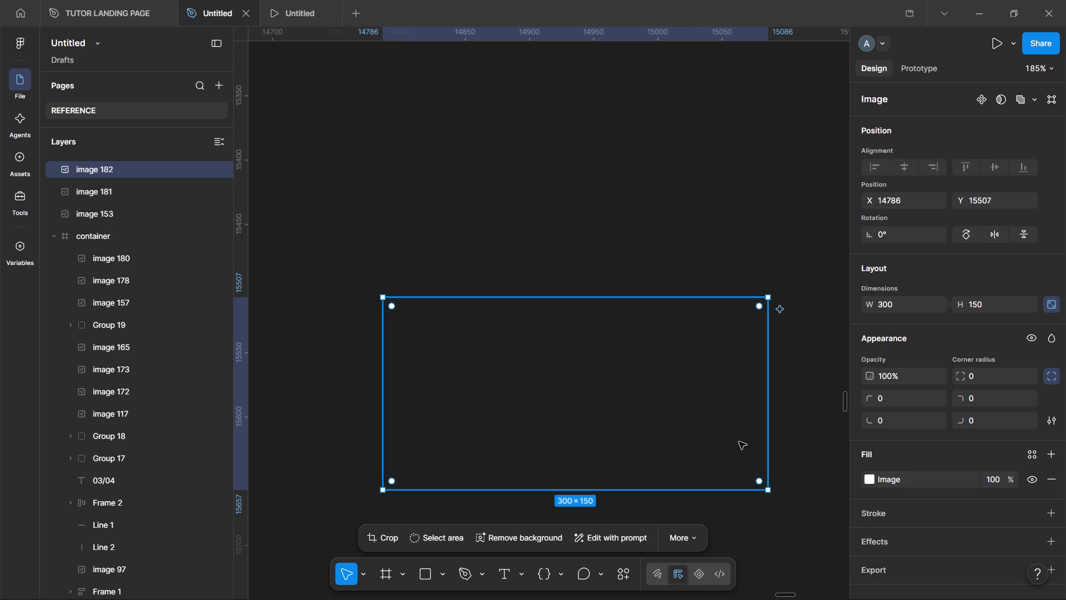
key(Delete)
Return to Pinterest, look through the related earphones pins, and copy the red earphones image captioned "life is music".
key(alt+Tab)
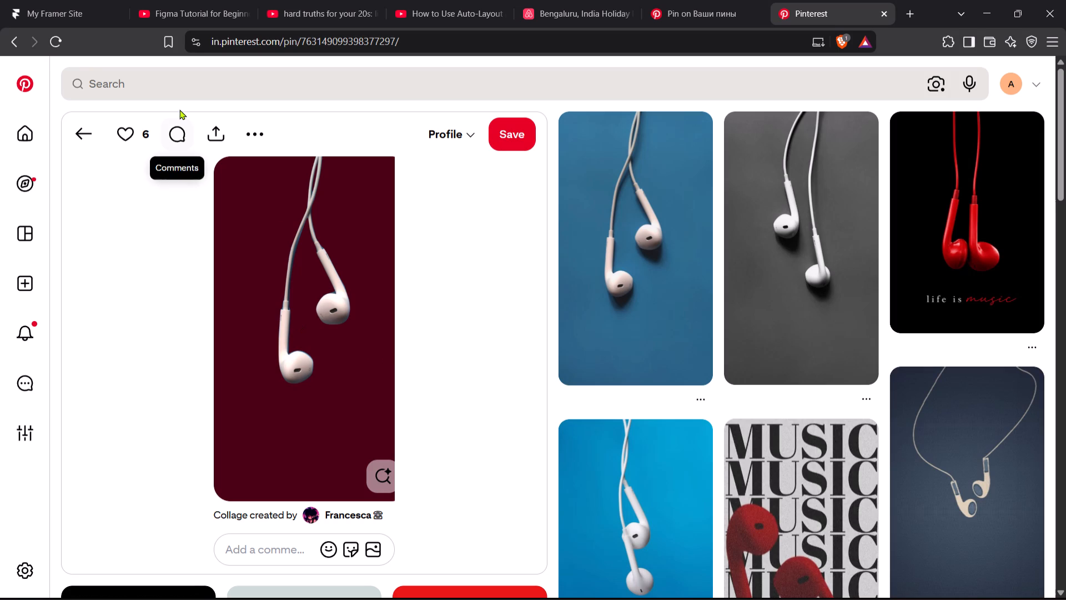
click(83, 134)
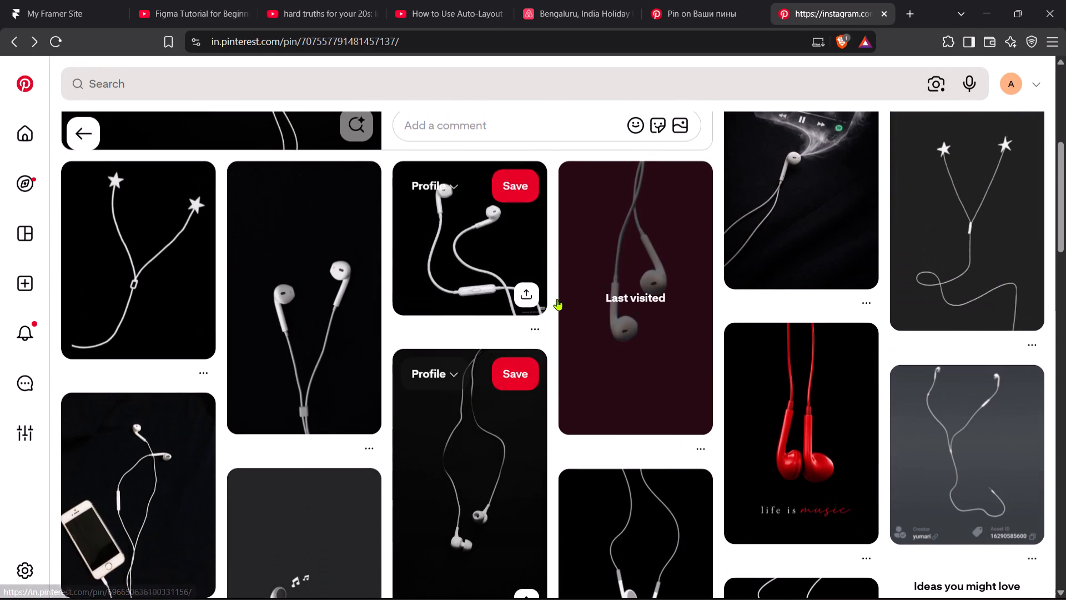
click(621, 313)
scroll(326, 307, down, 6)
scroll(326, 307, up, 2)
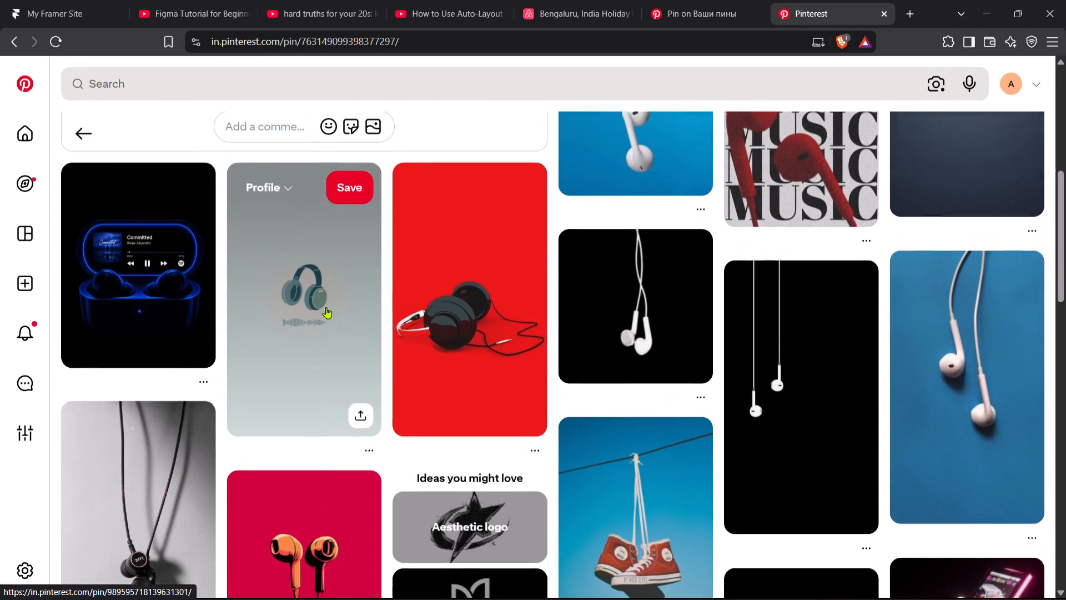
scroll(326, 307, up, 8)
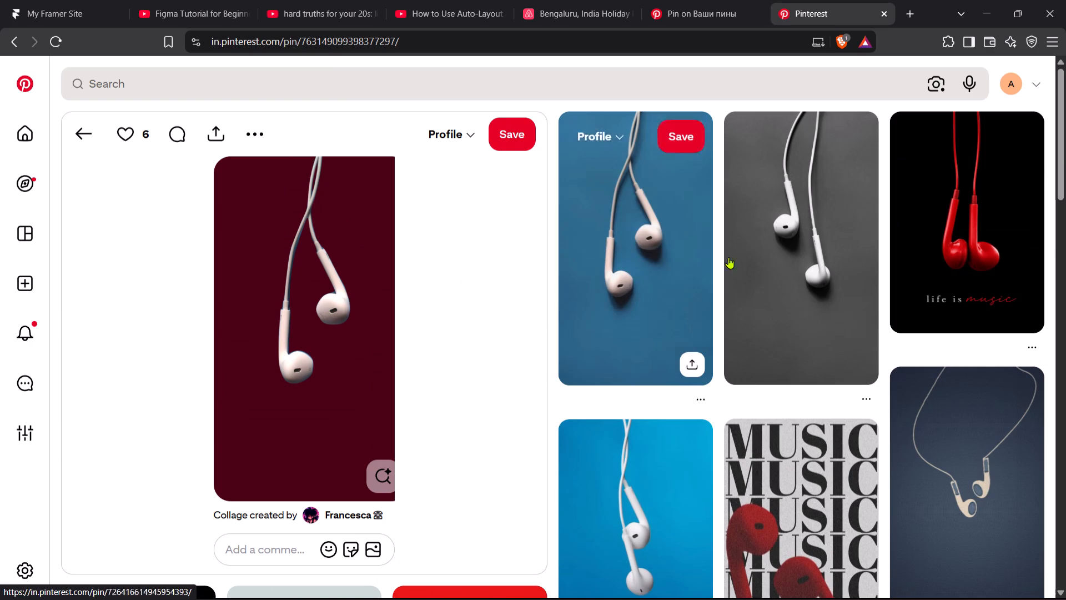
click(988, 253)
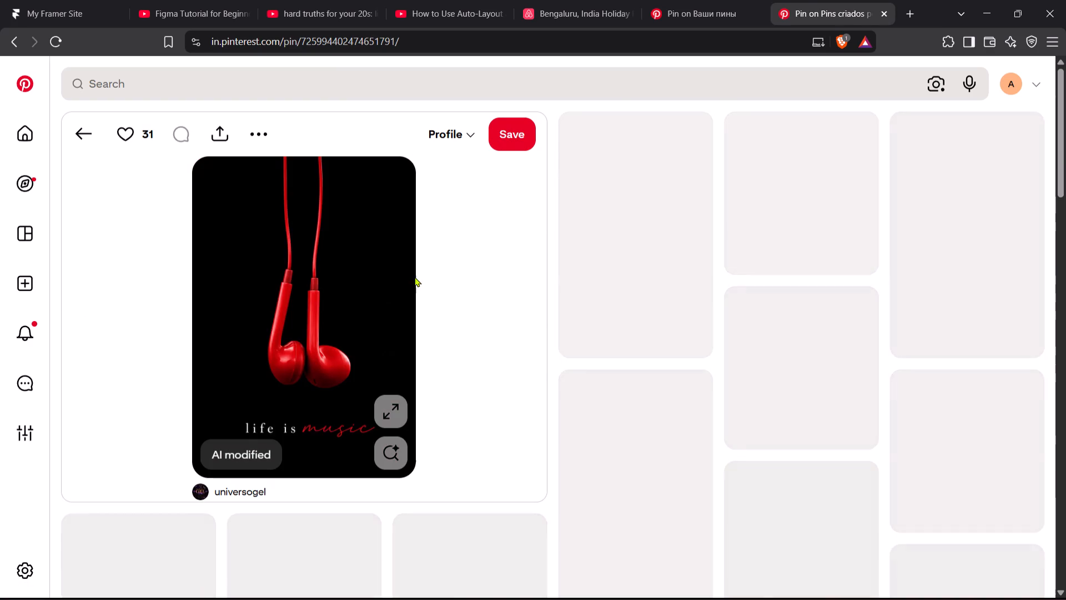
right_click(290, 286)
click(358, 341)
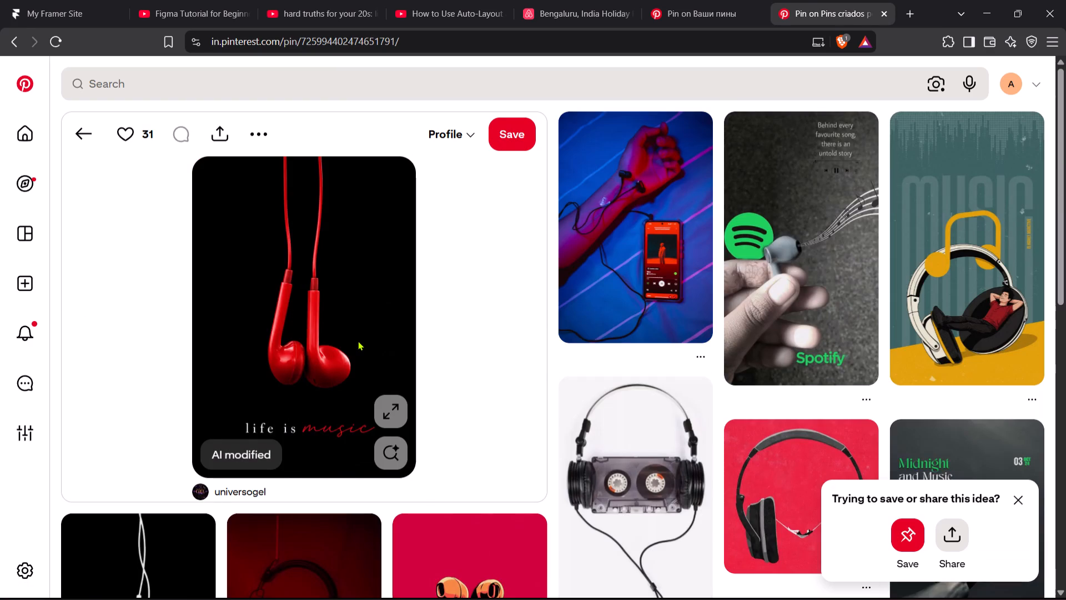
Paste the red earphones image onto the empty Figma canvas and remove its background.
key(alt+Tab)
double_click(604, 318)
key(ctrl+v)
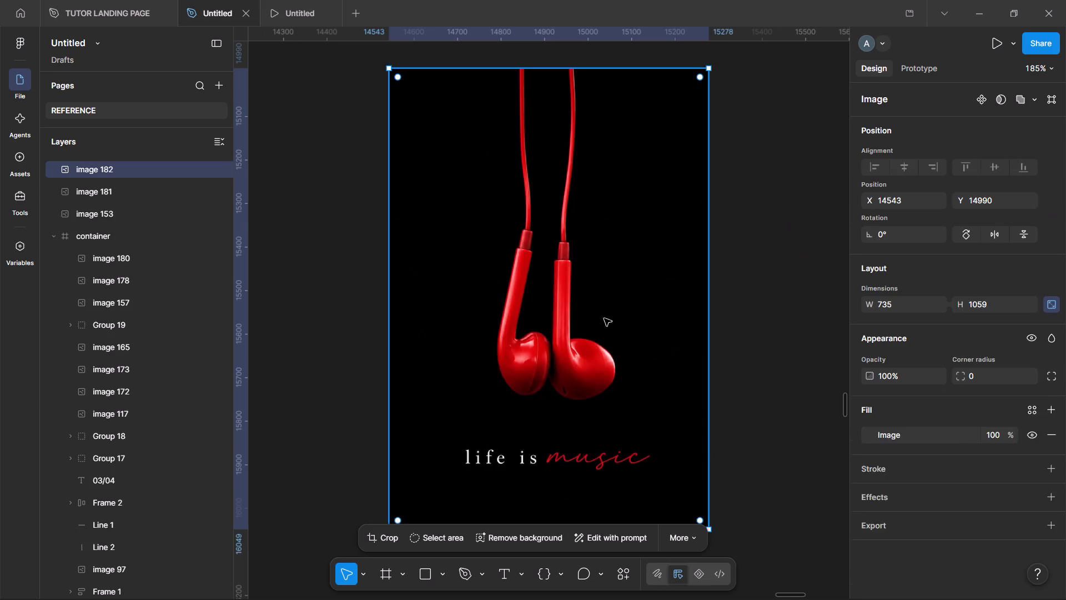
click(529, 533)
Switch back to Pinterest and copy the orange-and-black illustrated earphones image on the pink background.
key(alt+Tab)
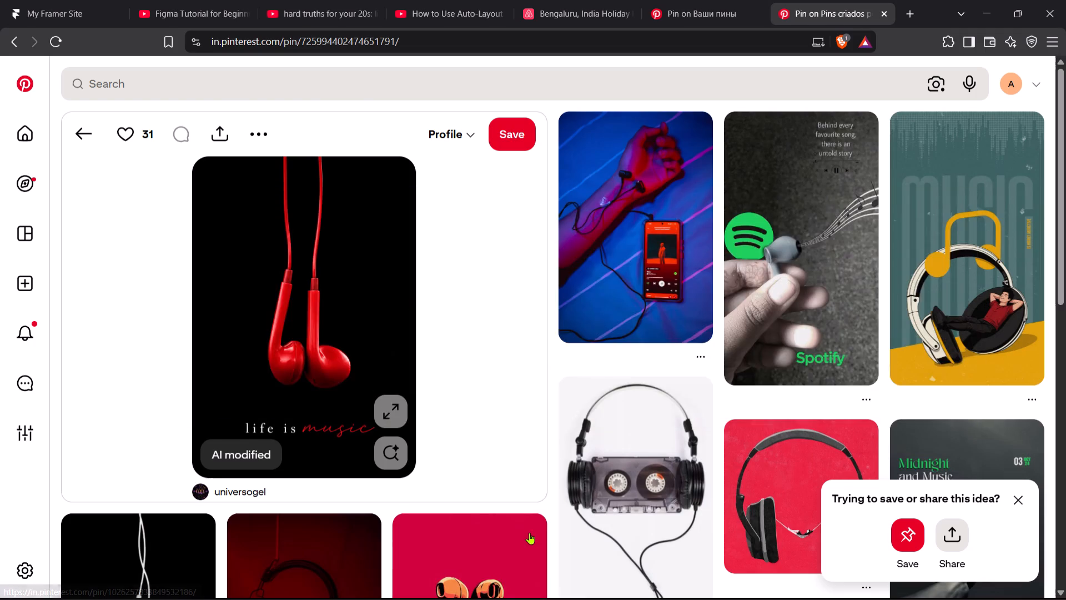
scroll(529, 533, down, 4)
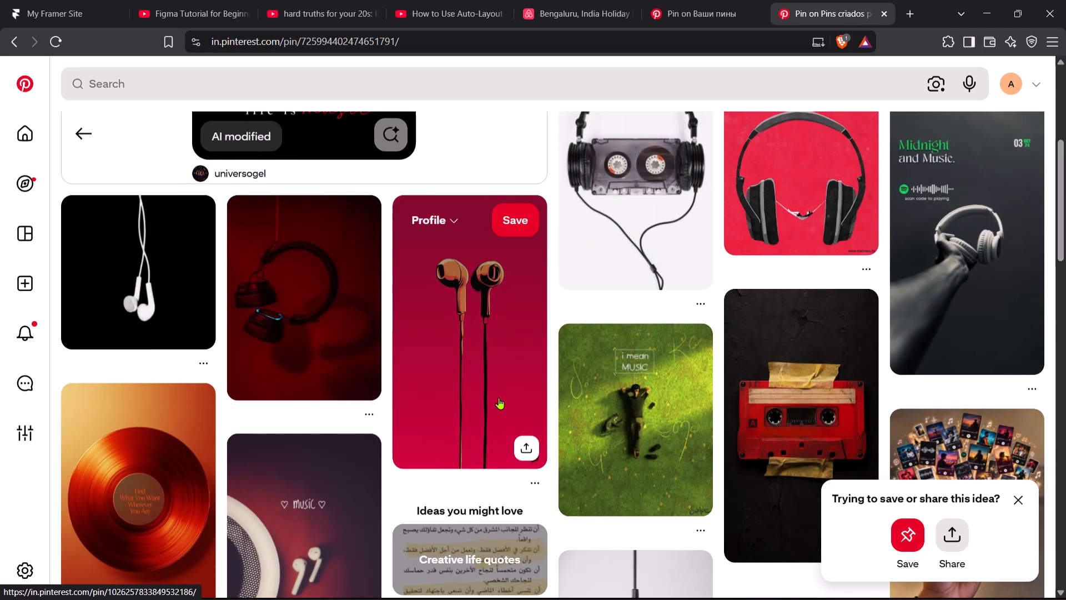
click(487, 353)
right_click(321, 316)
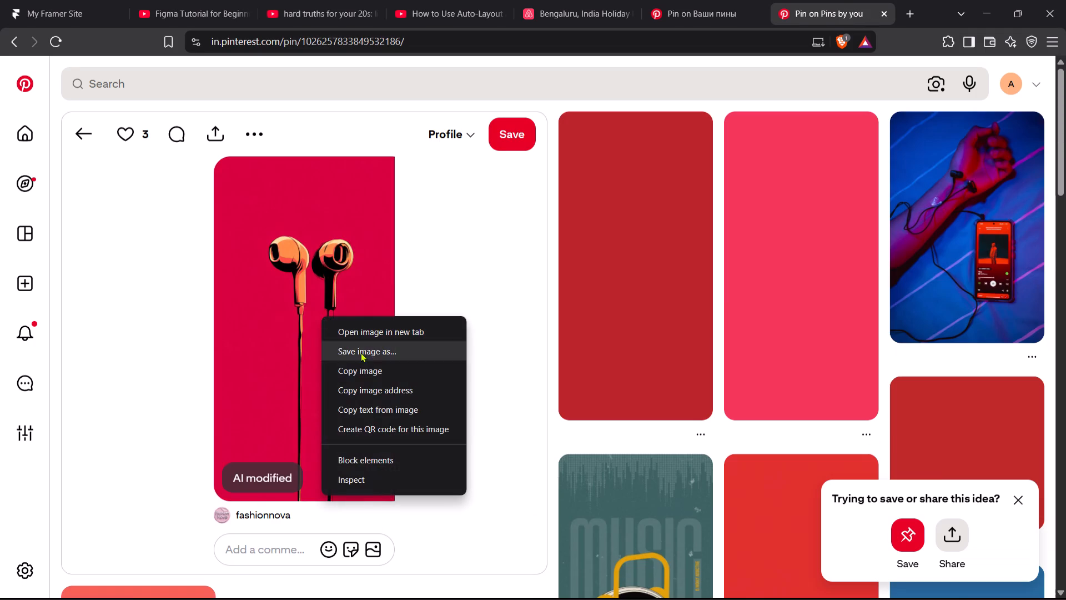
click(381, 373)
scroll(668, 430, down, 3)
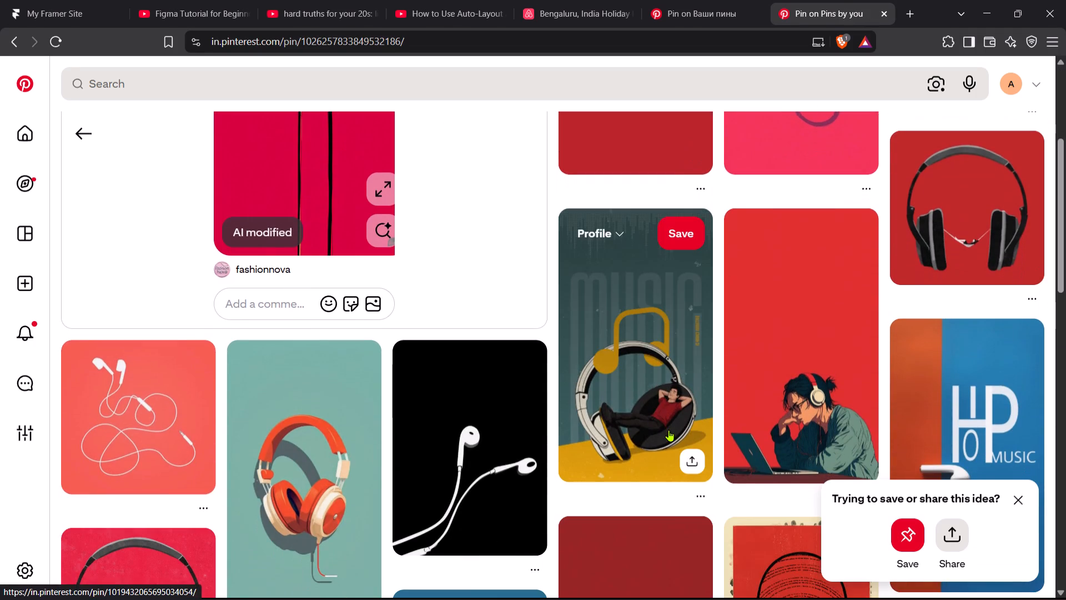
scroll(668, 430, down, 4)
Paste the illustrated earphones in Figma, shift them beside the red pair, and remove their pink background.
key(alt+Tab)
double_click(756, 257)
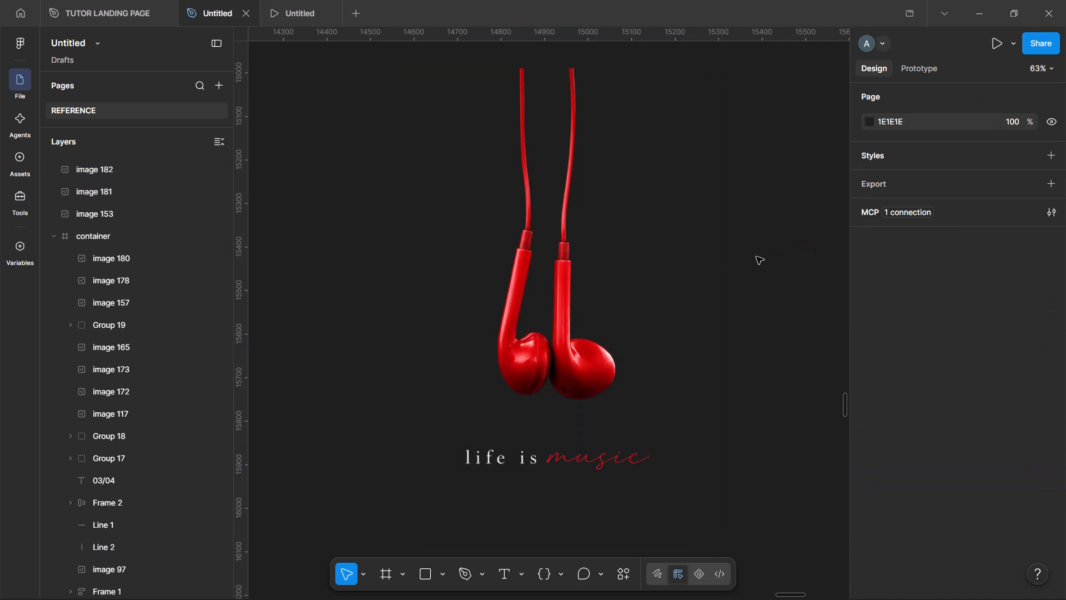
key(ctrl+v)
drag(581, 283, 783, 300)
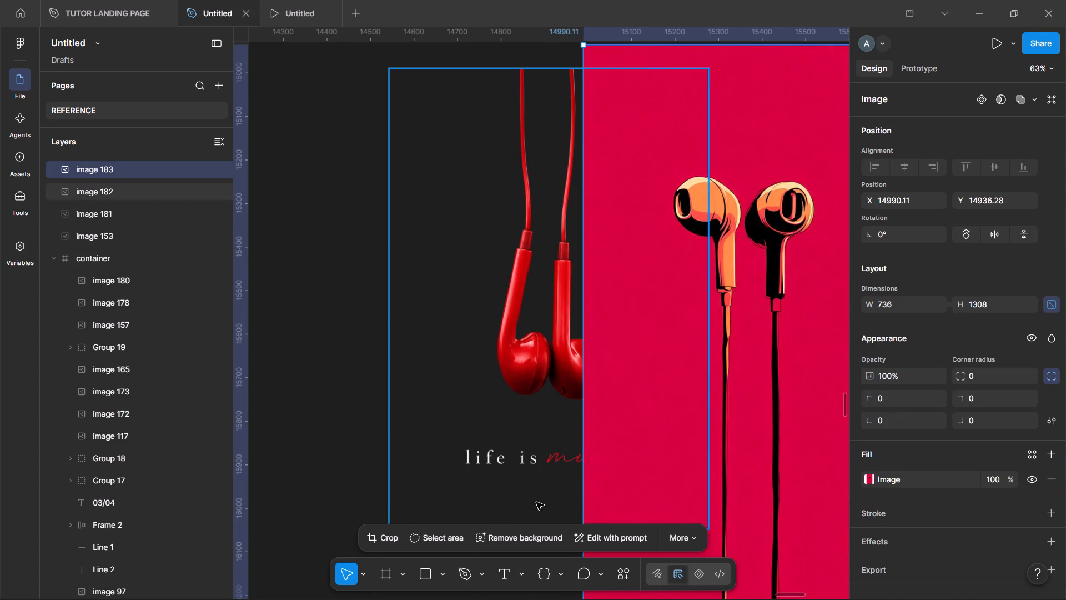
click(530, 534)
Move the red earphones image away from the illustrated pair so the two images no longer overlap.
click(514, 328)
drag(514, 328, 332, 326)
key(Escape)
drag(472, 309, 309, 303)
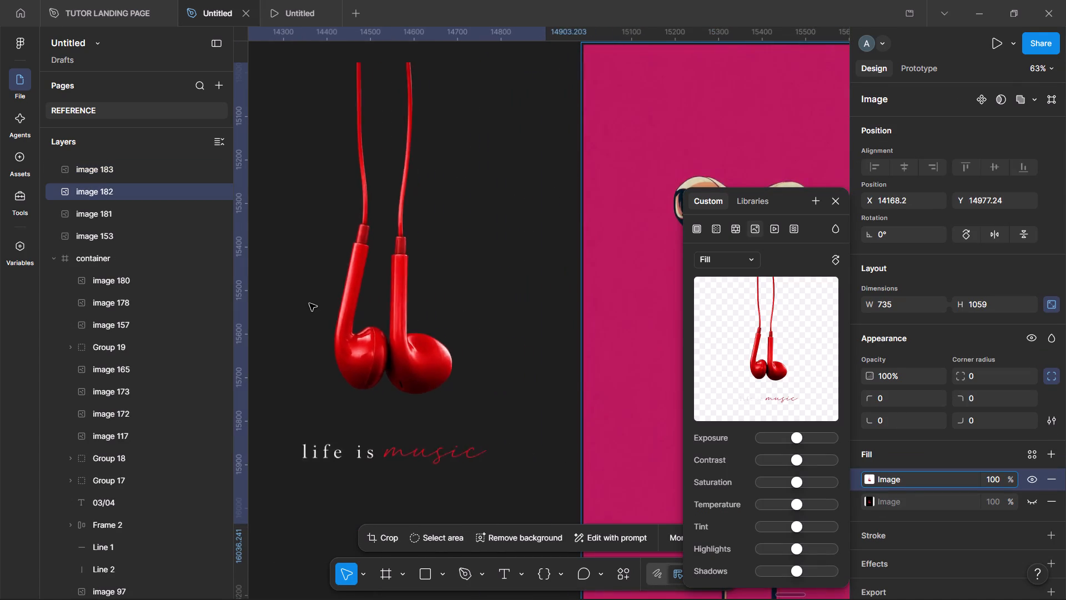
Crop the red earphones image to about 338 × 785, cutting off the "life is music" text and empty sides.
scroll(309, 303, right, 1)
double_click(534, 279)
scroll(534, 279, left, 1)
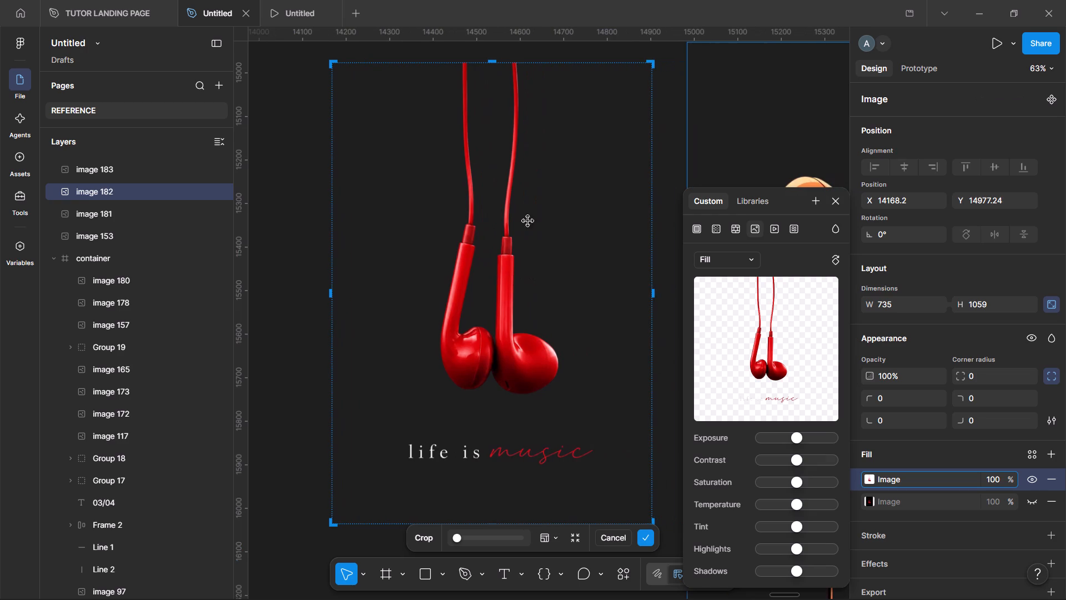
scroll(488, 518, down, 1)
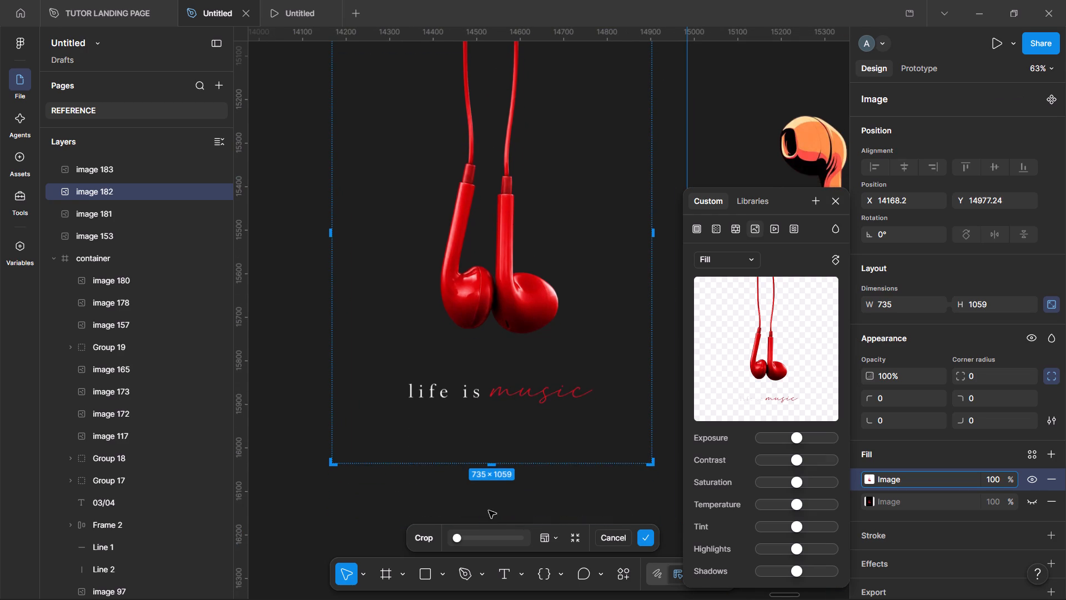
drag(493, 459, 550, 334)
scroll(550, 334, up, 1)
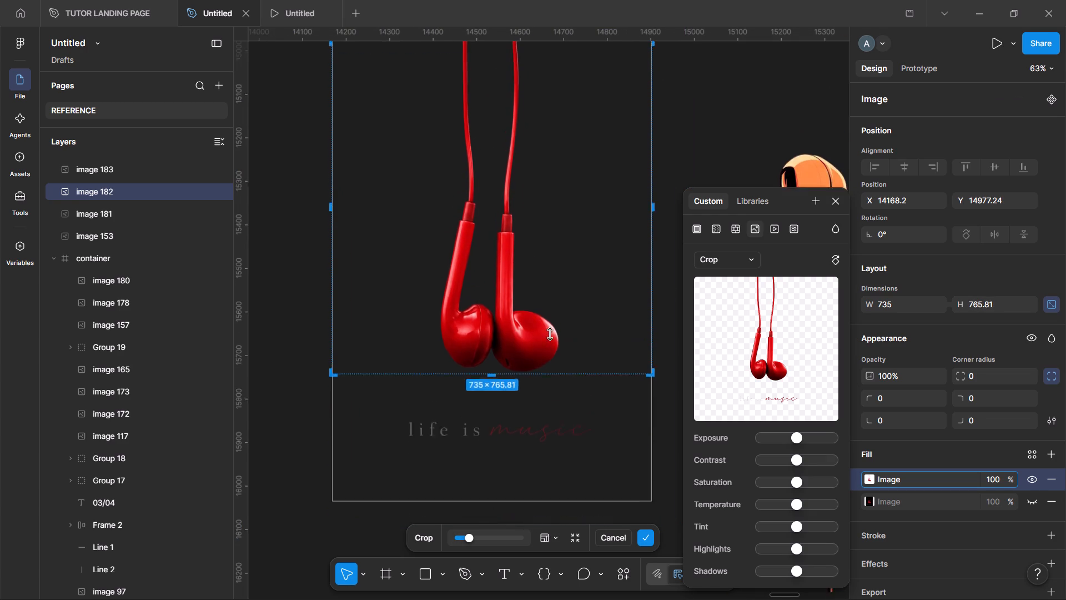
drag(496, 430, 496, 439)
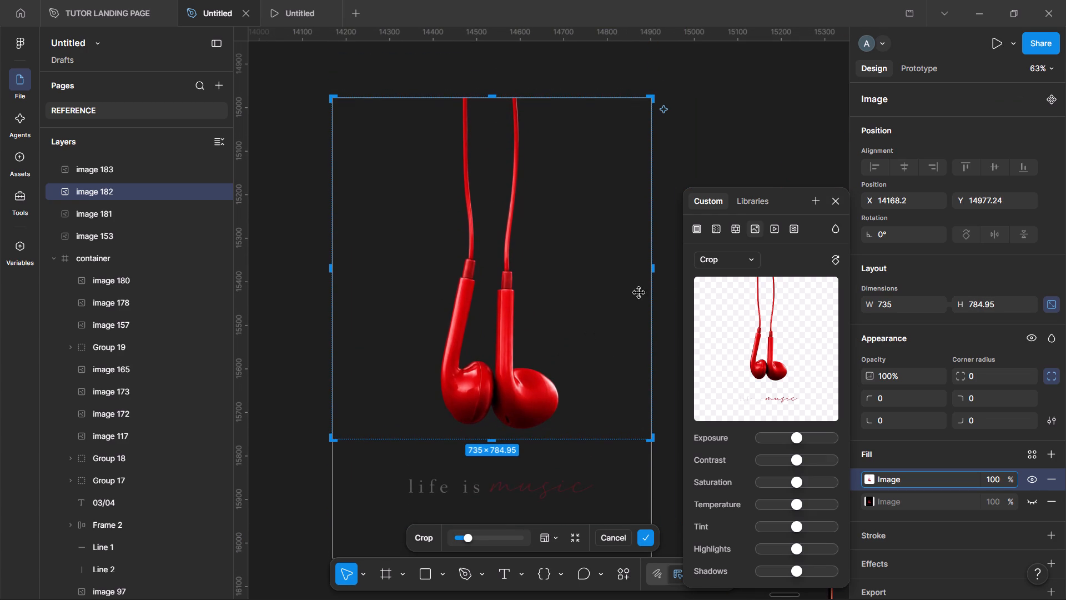
click(653, 266)
alt+drag(653, 266, 599, 265)
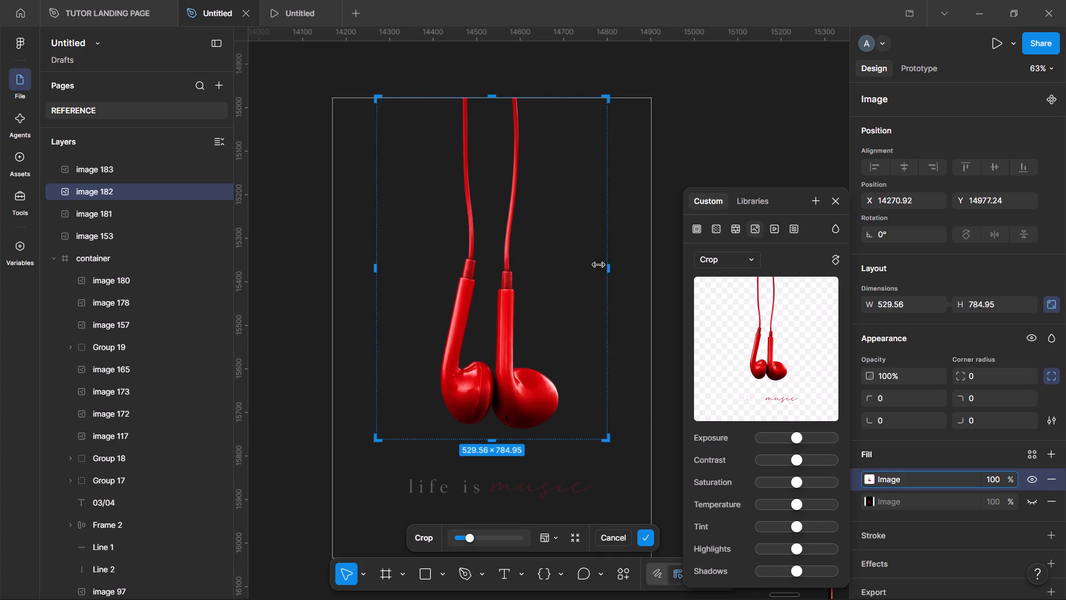
alt+drag(599, 265, 566, 271)
key(Return)
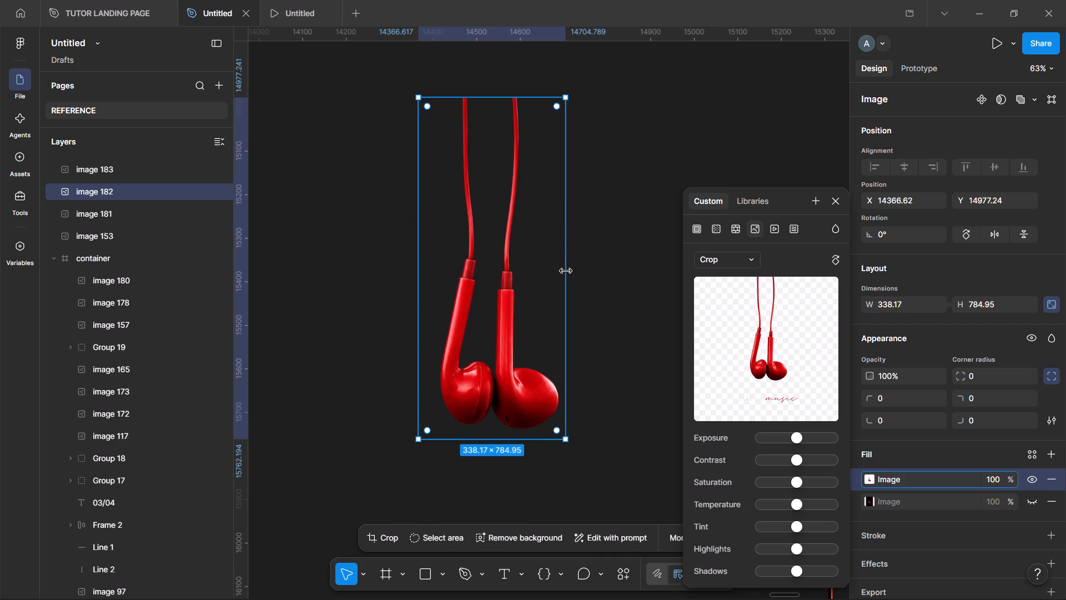
Crop the illustrated orange earphones closely around the pair, trimming the empty top and sides to a height of about 1039.
scroll(566, 271, left, 1)
click(592, 291)
scroll(592, 291, left, 1)
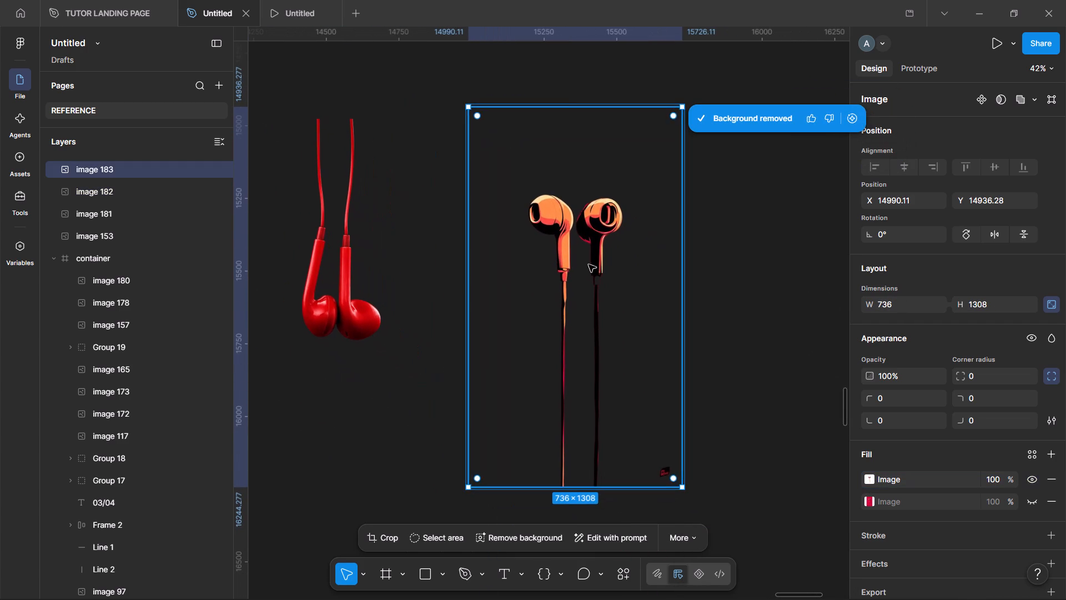
double_click(588, 260)
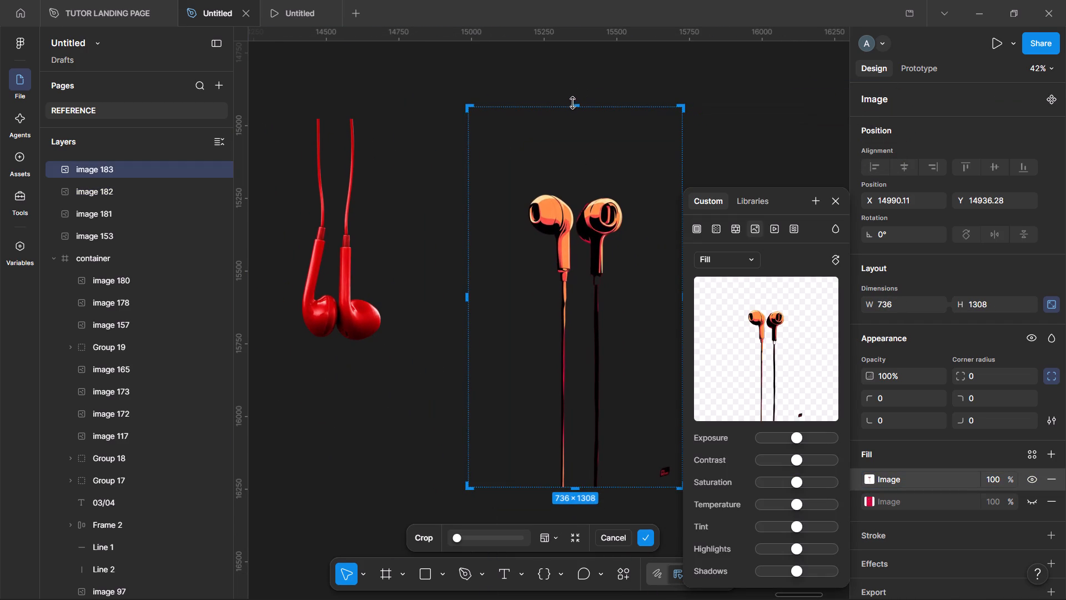
drag(573, 104, 599, 184)
scroll(599, 184, left, 1)
alt+drag(592, 309, 541, 315)
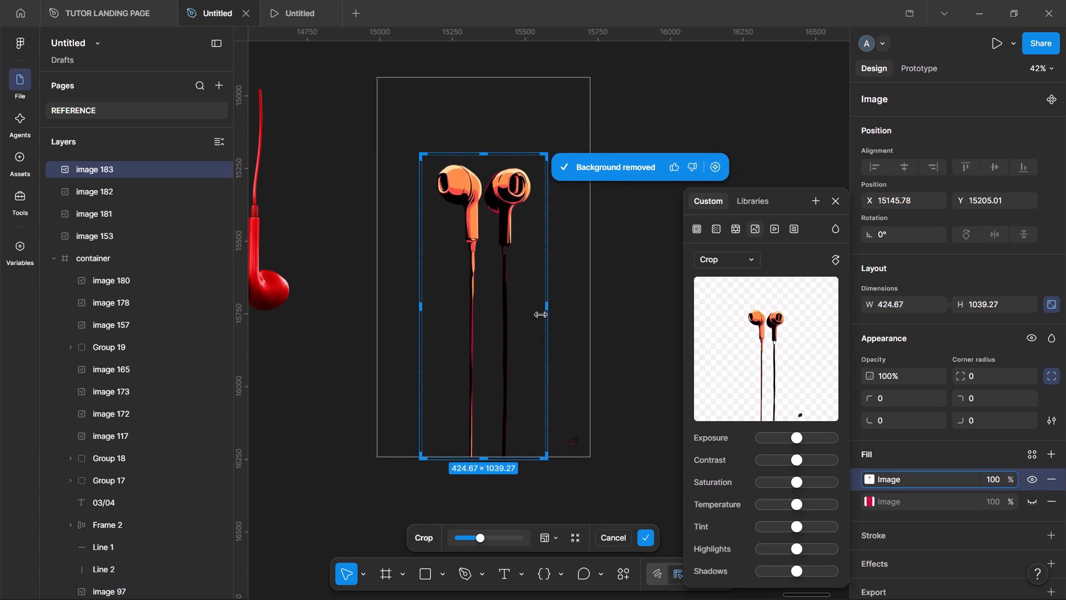
alt+drag(541, 315, 539, 315)
key(Return)
Select both cropped earphones images and move them across the canvas to the empty area above the colour swatches near the music card.
scroll(539, 315, up, 1)
drag(640, 394, 486, 258)
click(384, 239)
drag(384, 239, 577, 333)
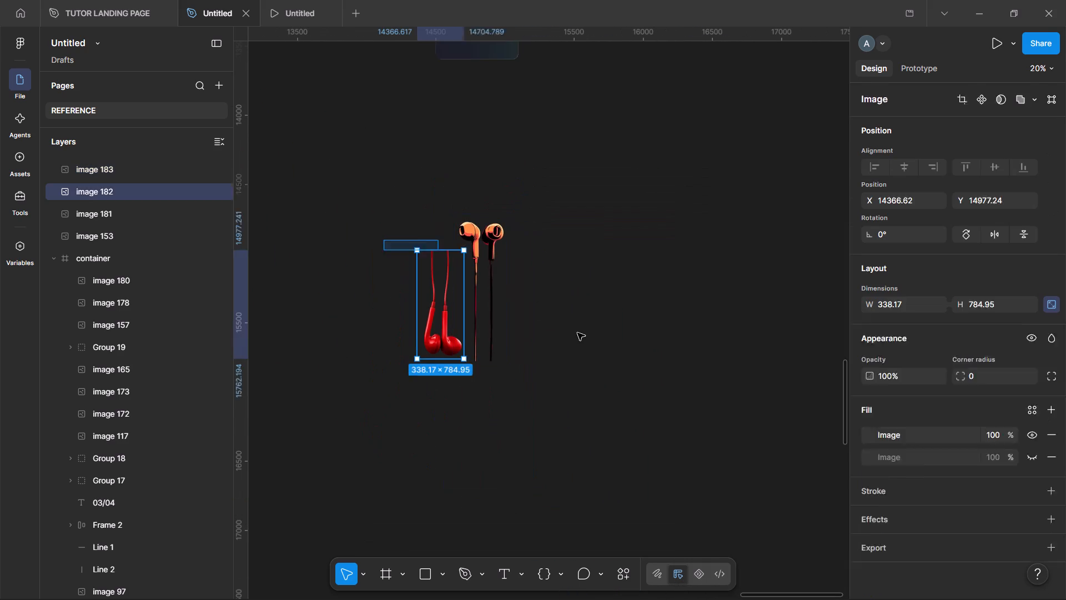
scroll(577, 333, up, 1)
drag(544, 383, 399, 141)
scroll(399, 141, up, 2)
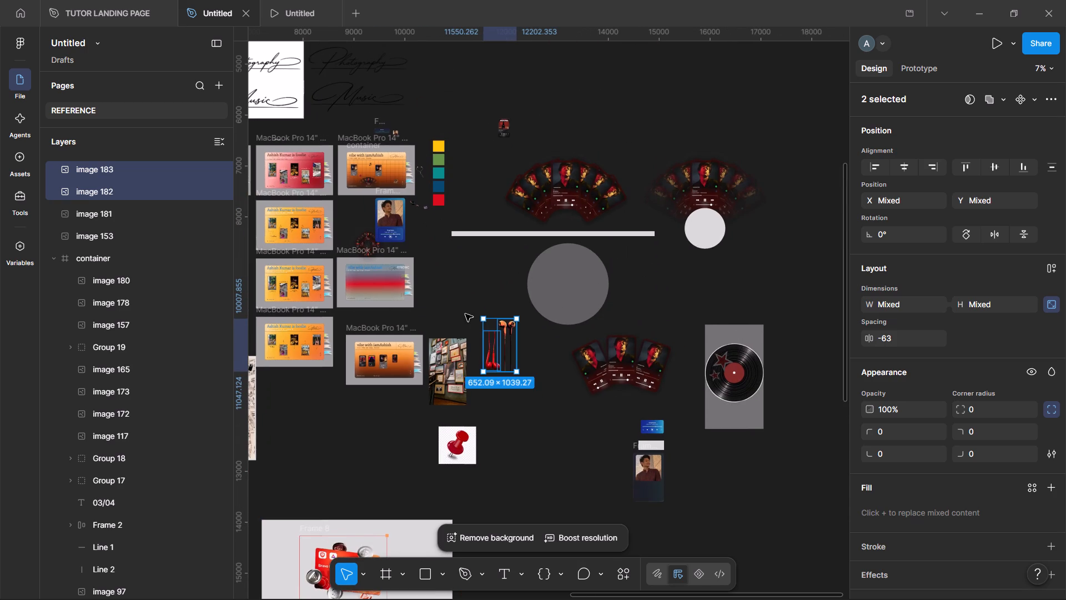
scroll(465, 314, right, 2)
scroll(465, 314, up, 1)
drag(721, 503, 596, 97)
scroll(596, 97, up, 3)
drag(603, 298, 627, 179)
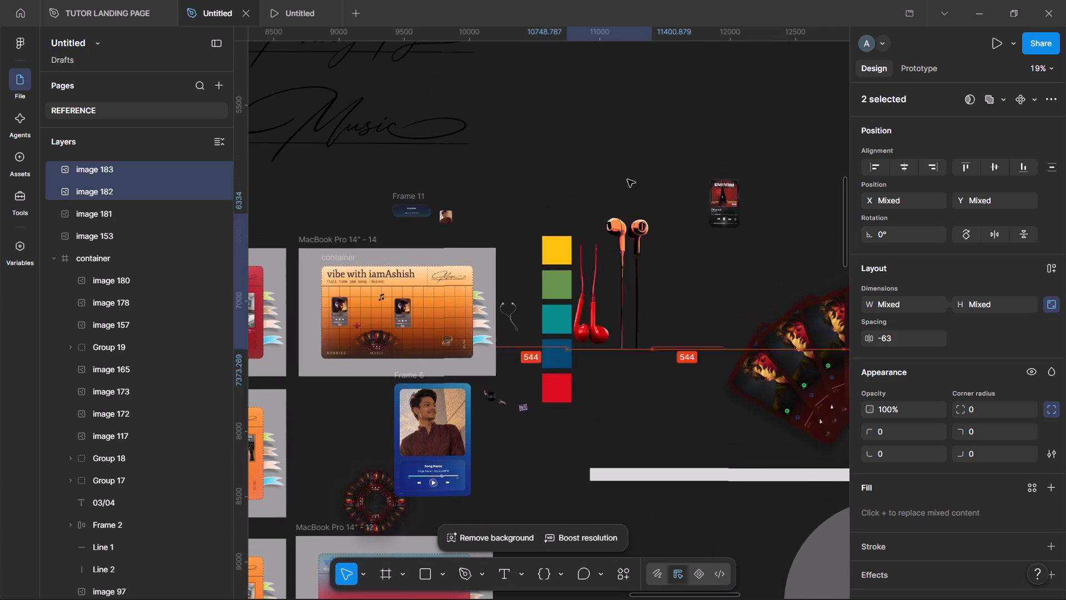
drag(627, 179, 595, 92)
scroll(595, 92, right, 1)
Scale the red earphones down to about 129 × 300 and move them onto the music card, over its upper-left edge.
click(663, 178)
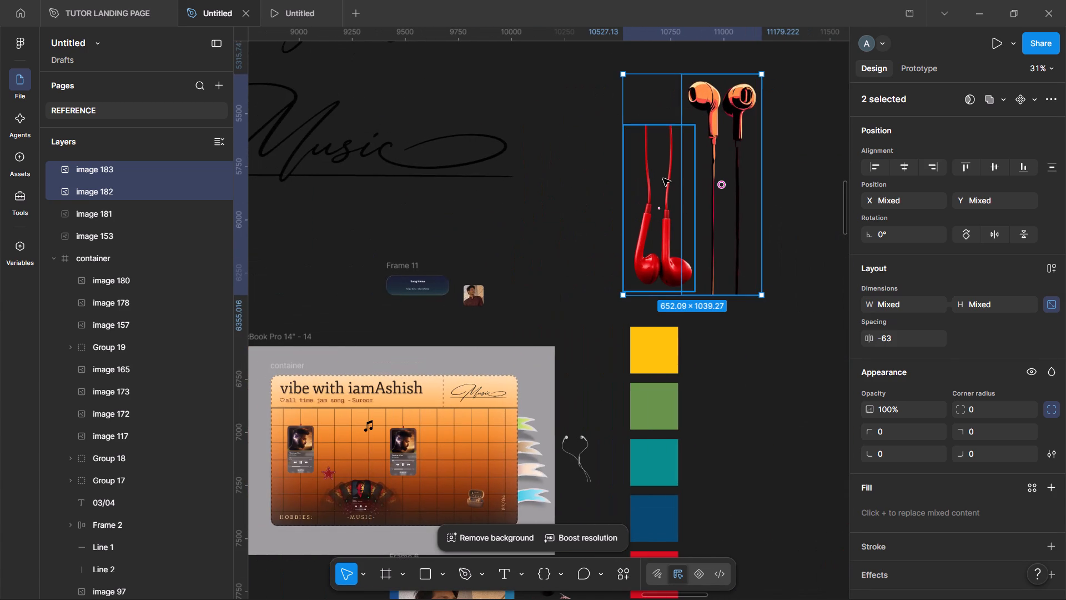
drag(623, 124, 668, 244)
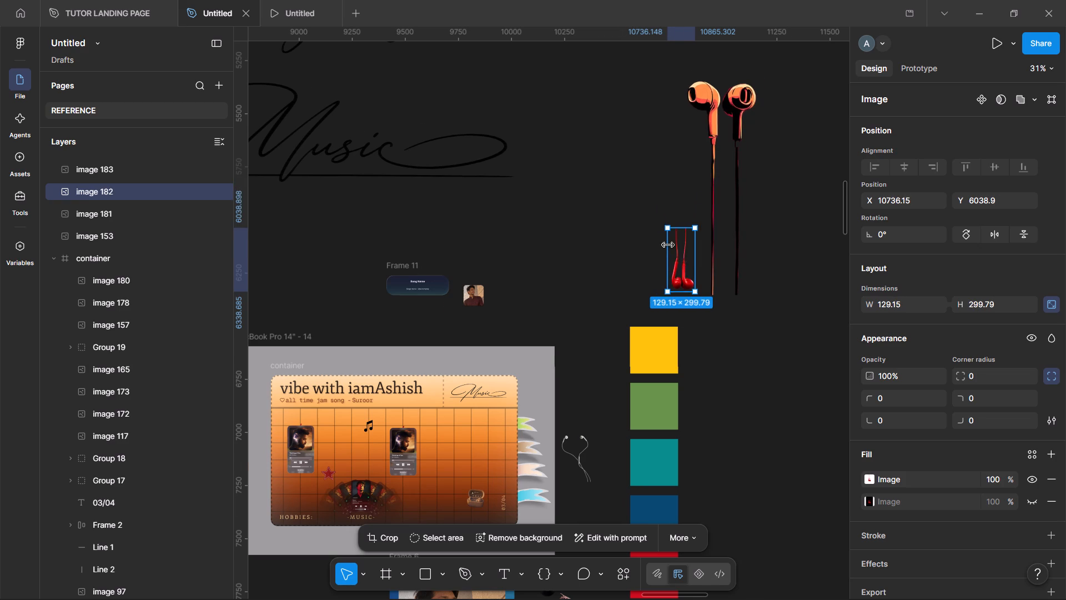
drag(674, 261, 372, 473)
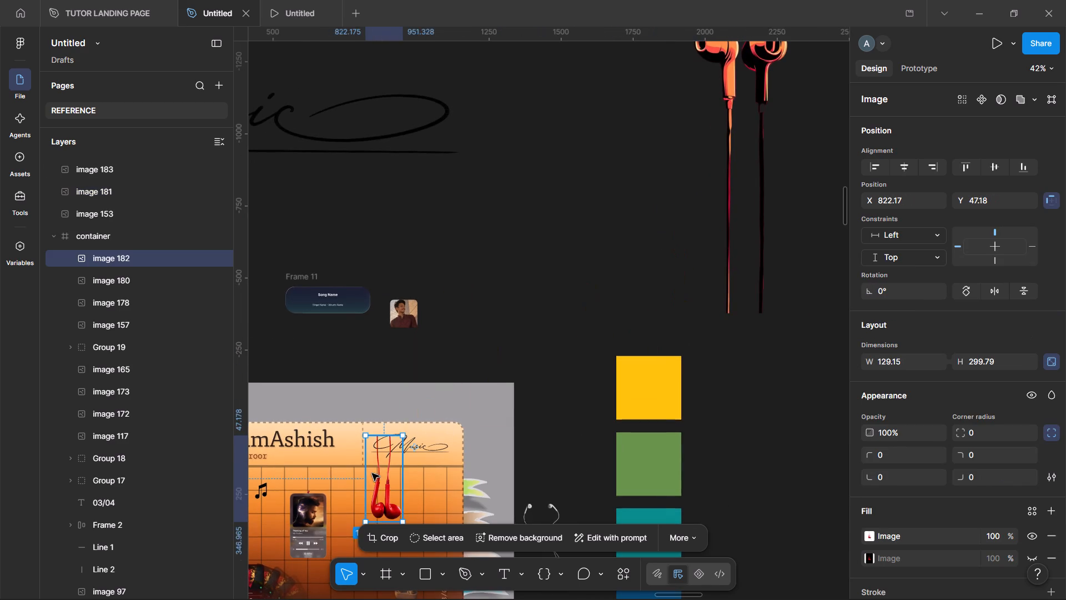
scroll(372, 473, down, 1)
scroll(372, 473, right, 1)
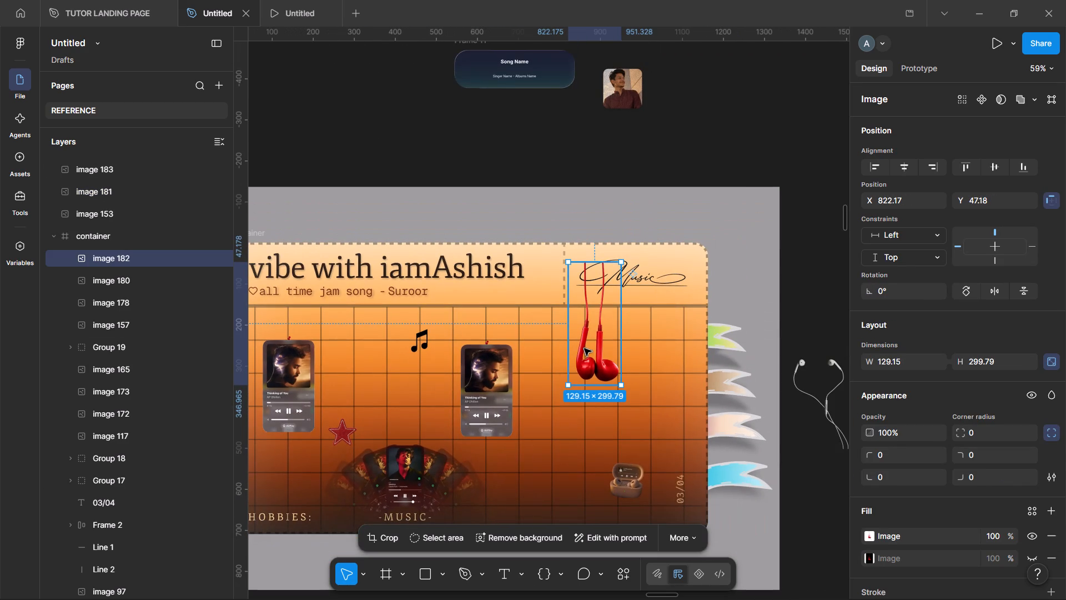
drag(584, 348, 324, 411)
scroll(324, 411, up, 1)
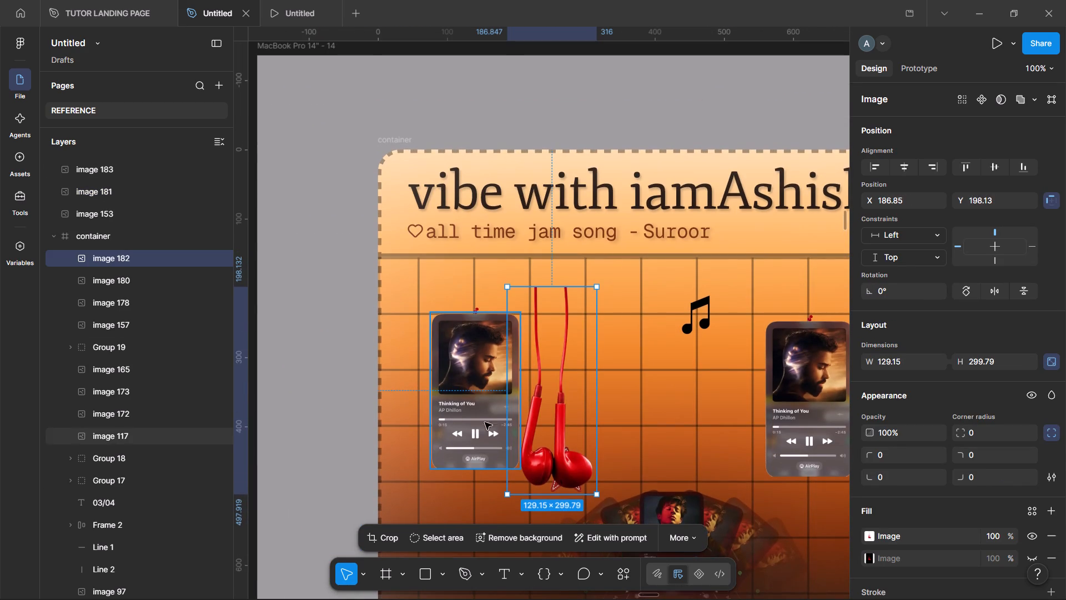
drag(551, 416, 402, 323)
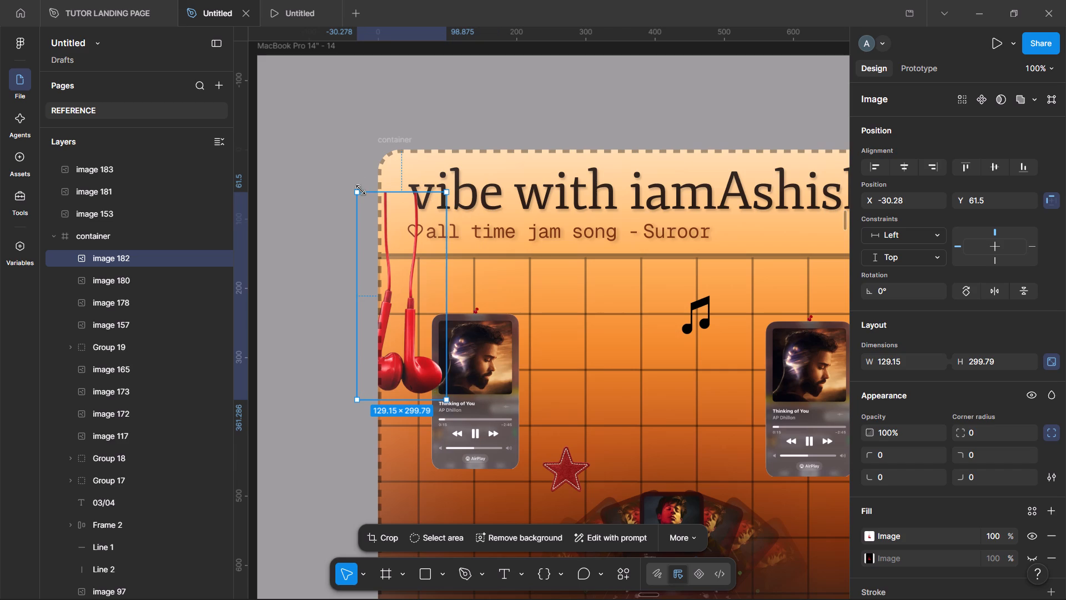
Shrink the red earphones to about 55 × 128 and hang them from the header line at the card's left edge.
drag(355, 192, 448, 311)
drag(435, 338, 432, 293)
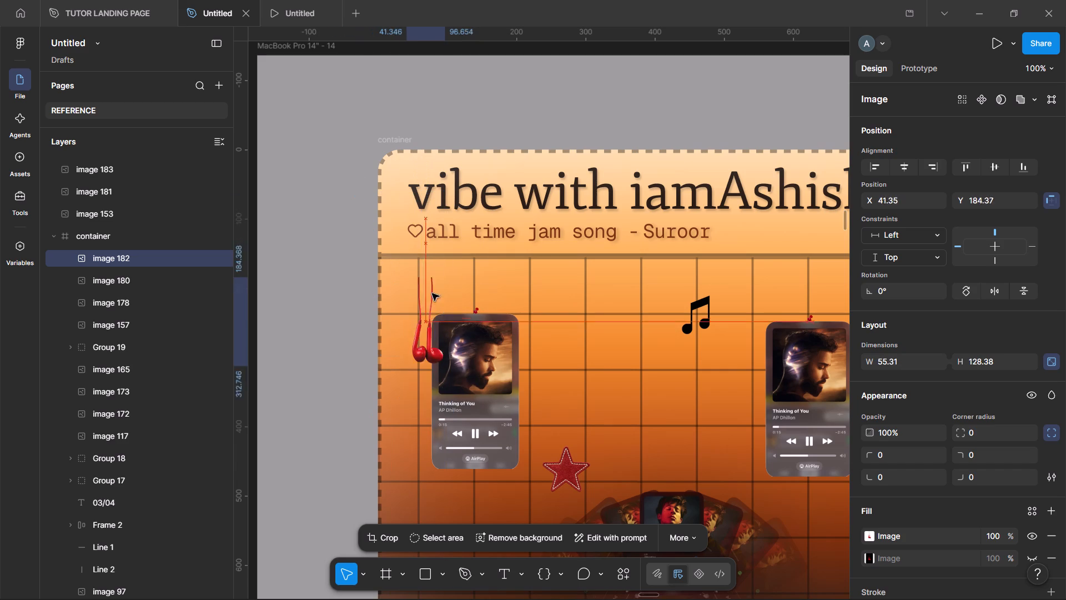
drag(432, 293, 406, 284)
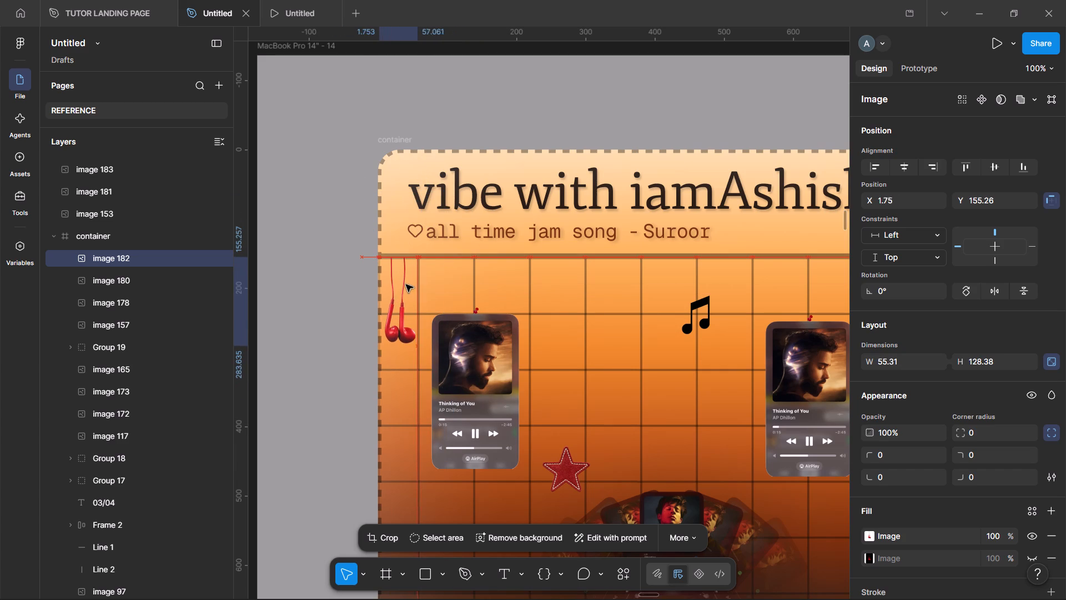
drag(406, 284, 403, 285)
click(340, 295)
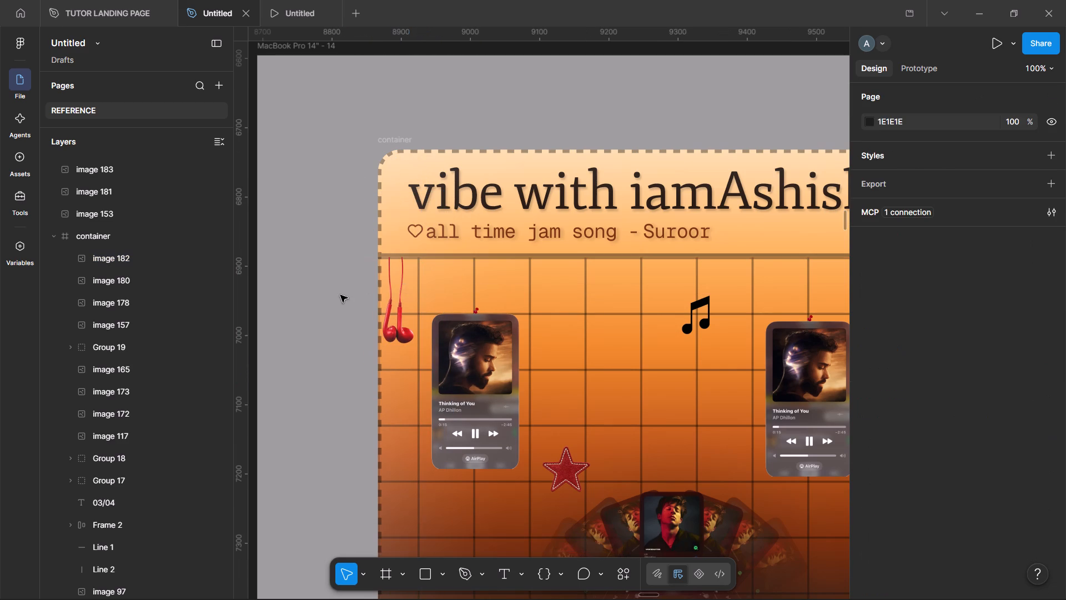
Rotate the cropped orange earphones image by 180° so the buds hang downward, and move it onto the music card.
scroll(499, 347, left, 1)
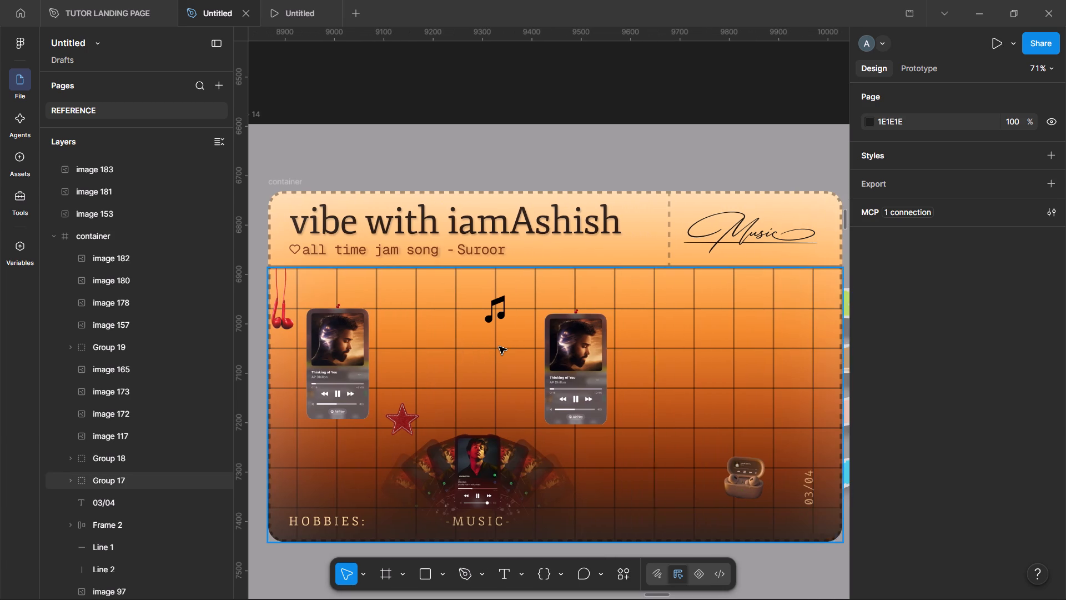
scroll(580, 370, left, 1)
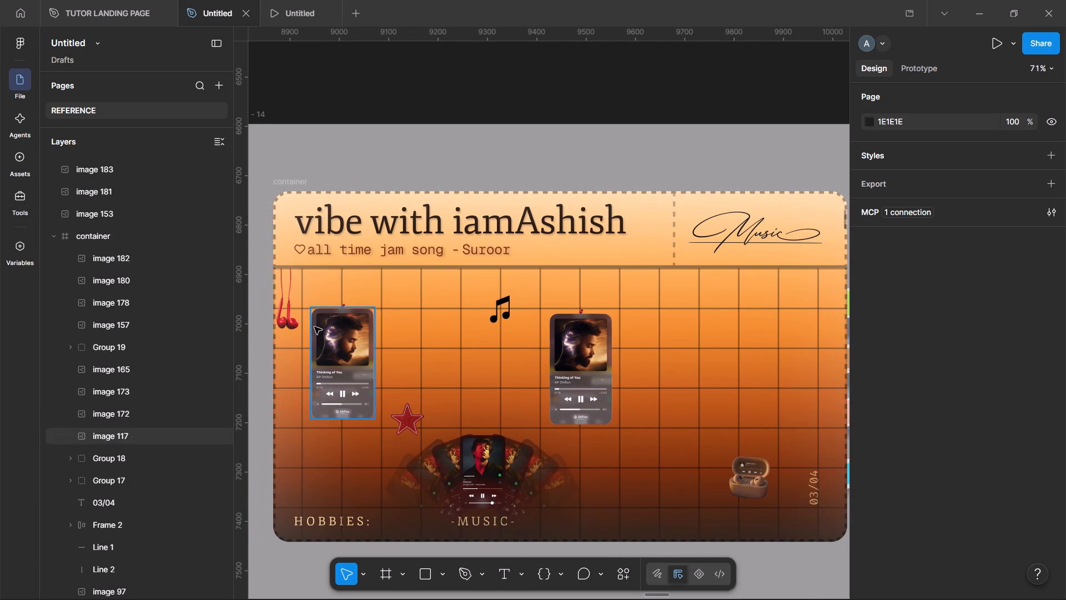
scroll(293, 313, left, 1)
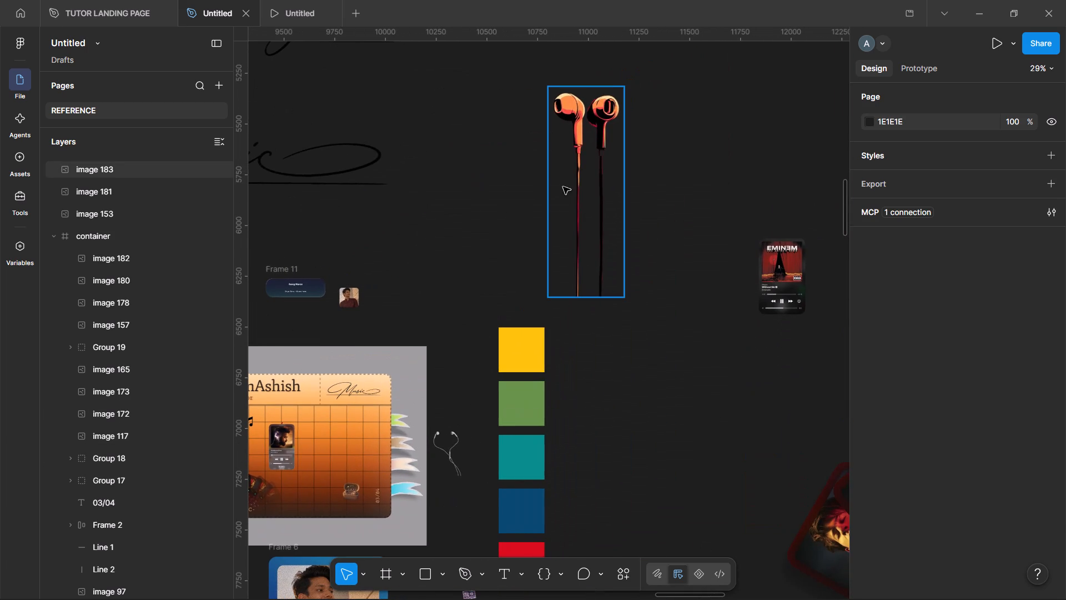
click(563, 187)
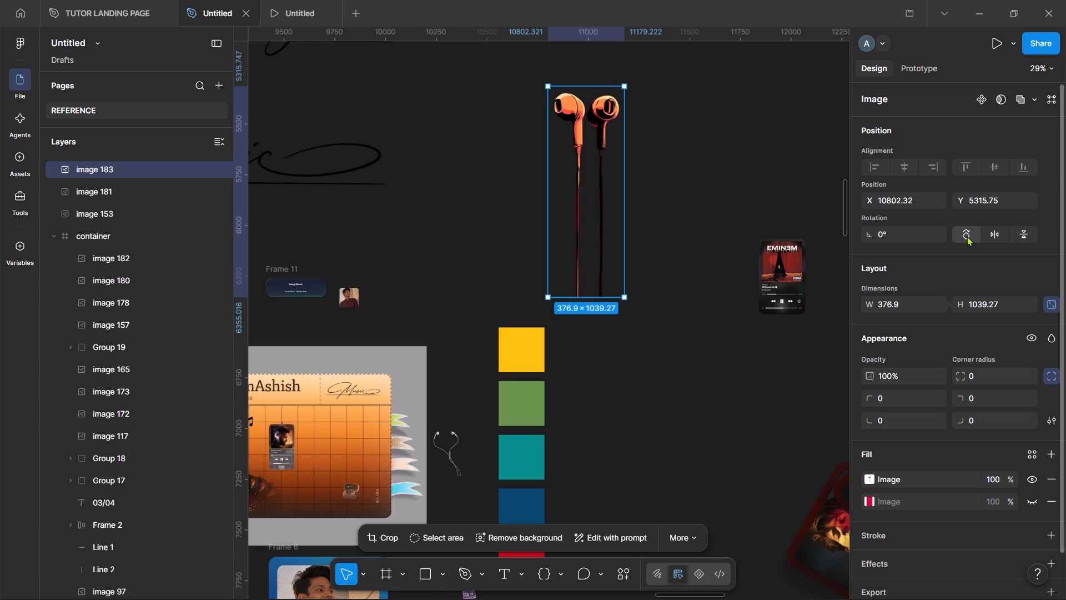
double_click(967, 236)
drag(605, 212, 555, 267)
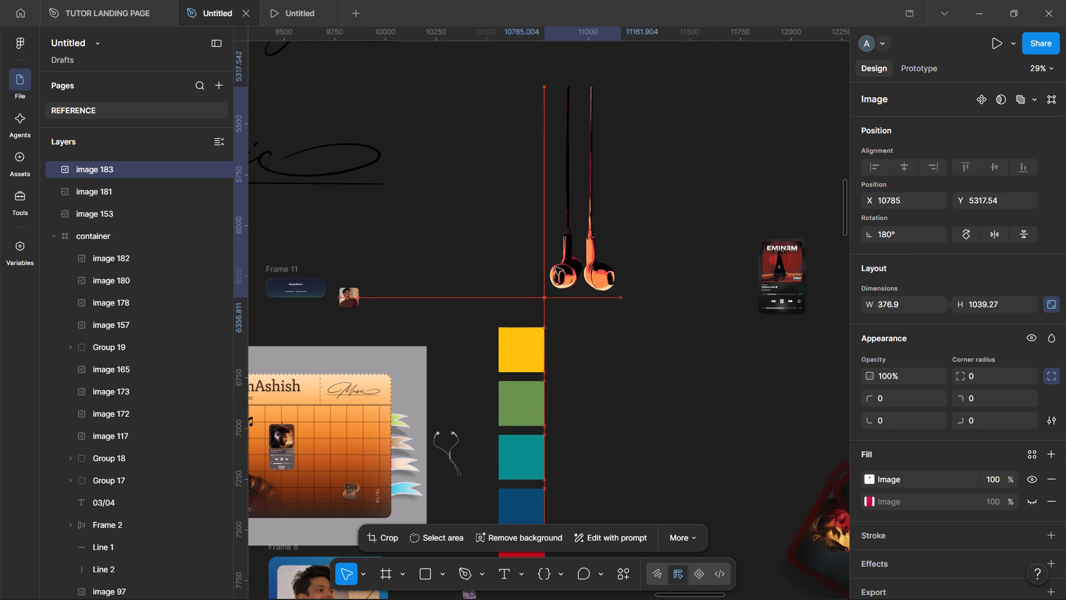
drag(555, 267, 372, 462)
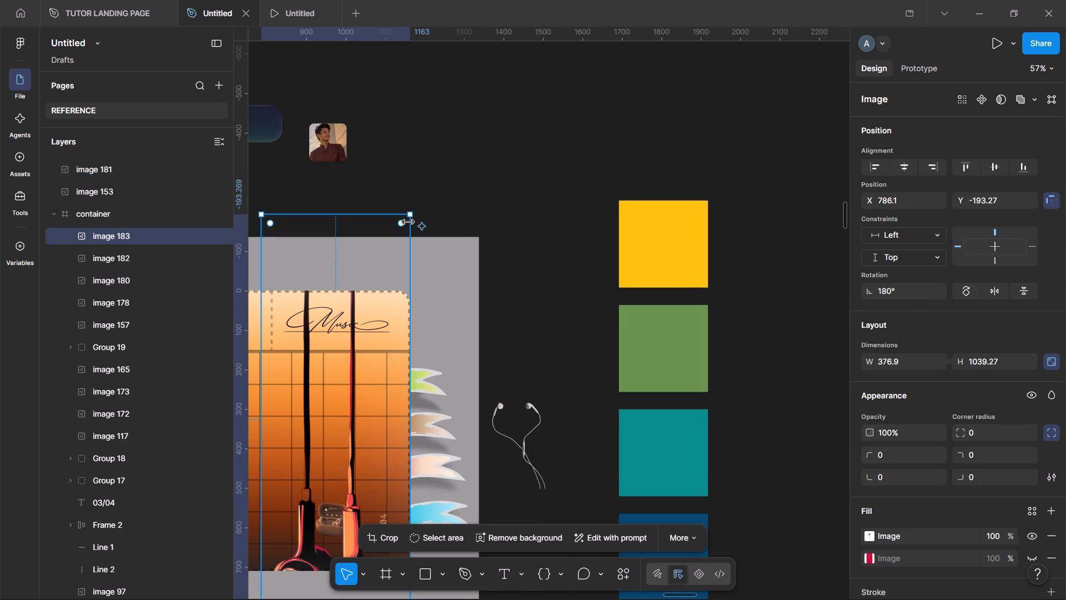
Shrink the orange earphones to about 50 × 138 and move them over the side of the music card's first song player.
drag(411, 211, 291, 478)
scroll(291, 478, down, 1)
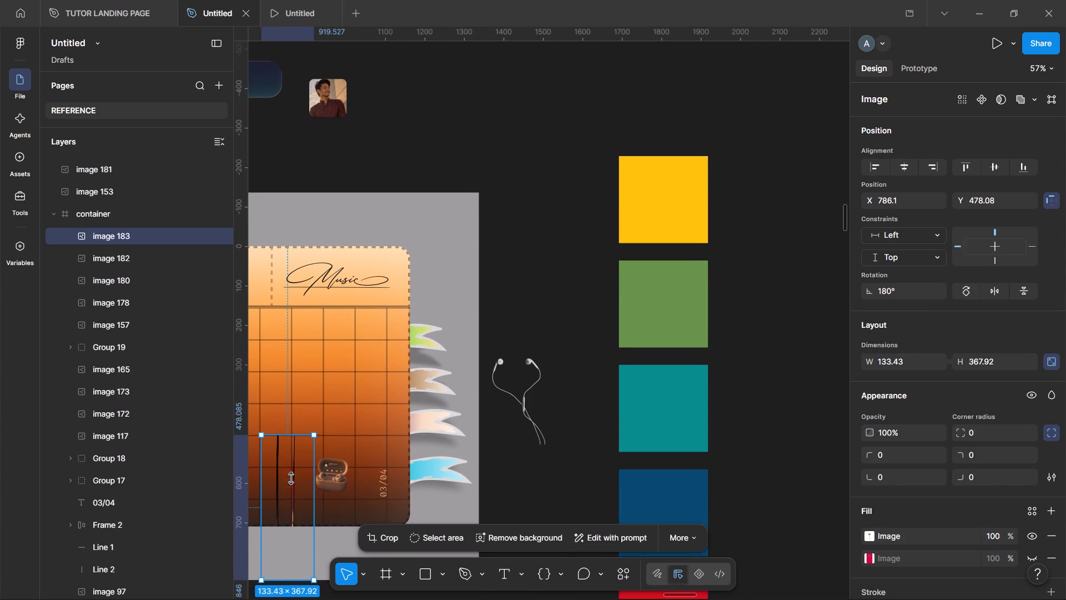
drag(298, 478, 381, 367)
scroll(381, 367, right, 1)
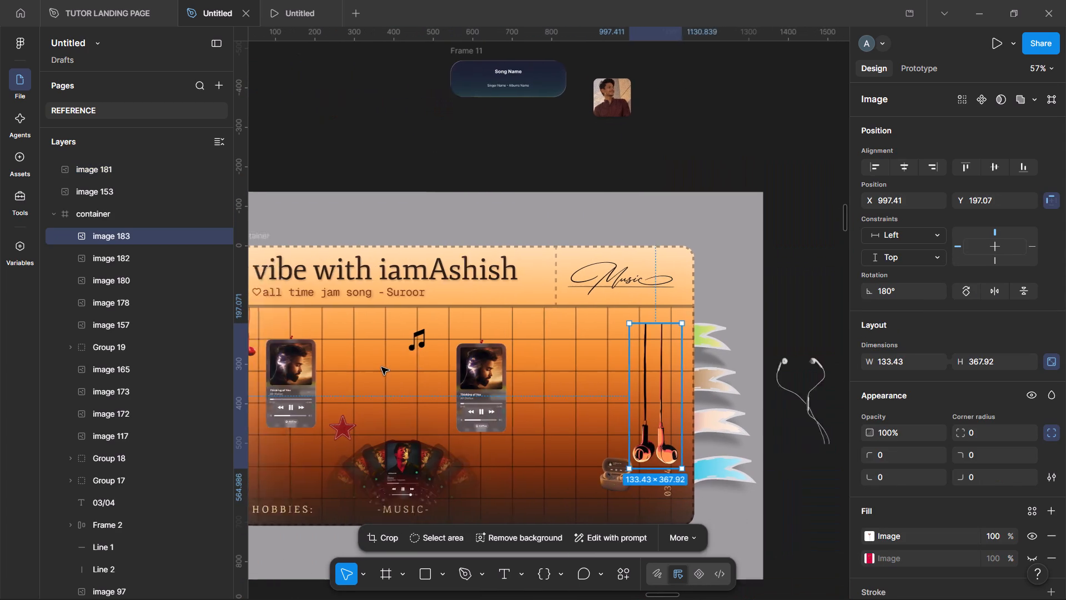
scroll(381, 367, right, 1)
drag(691, 322, 656, 382)
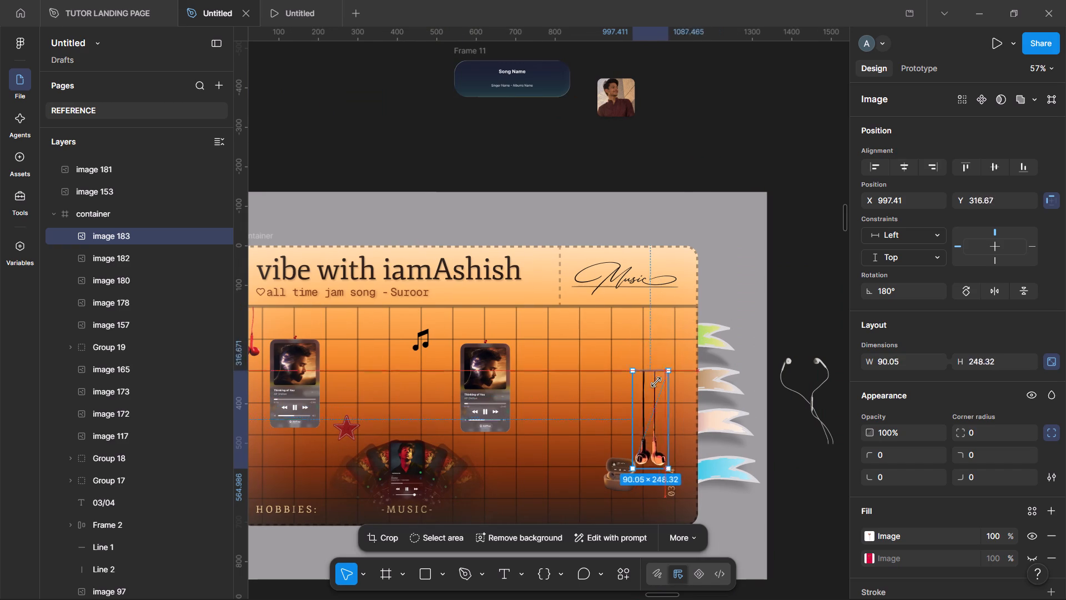
drag(656, 382, 640, 414)
drag(642, 429, 318, 354)
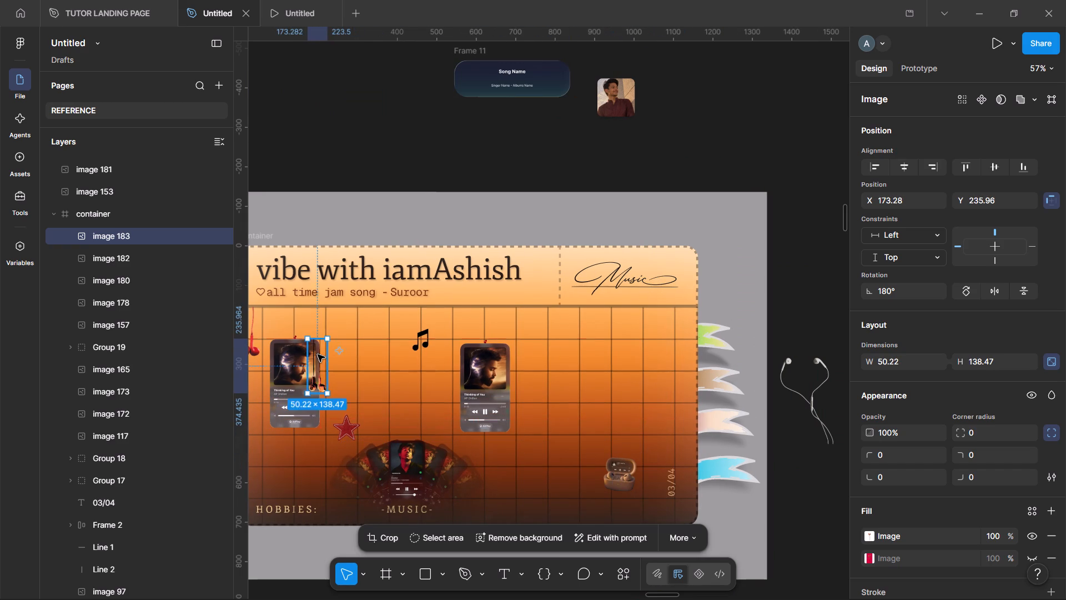
Move the small red earphones off the music card to the empty canvas above its frame.
scroll(318, 354, right, 2)
drag(399, 344, 439, 107)
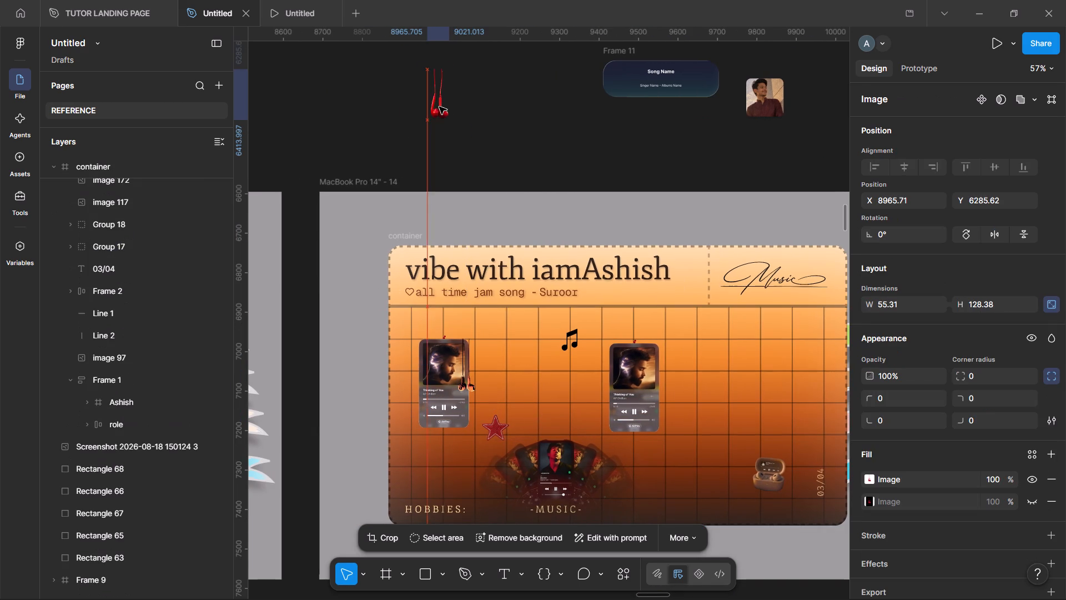
Hang the orange earphones just below the header line at the card's left edge, at about X 0, Y 158.
drag(461, 371, 418, 335)
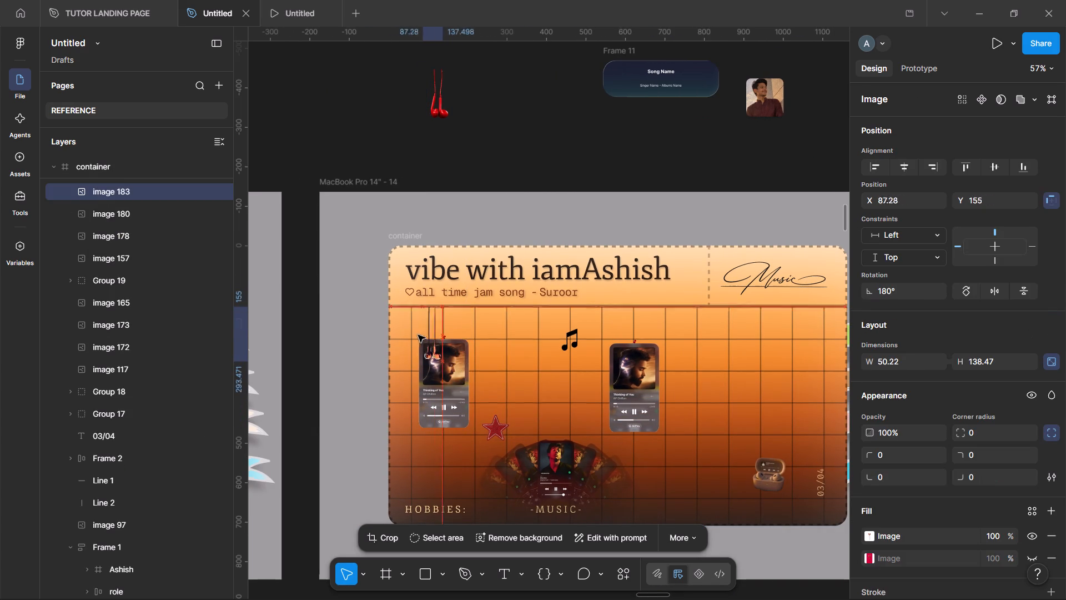
drag(418, 335, 404, 335)
drag(431, 341, 380, 356)
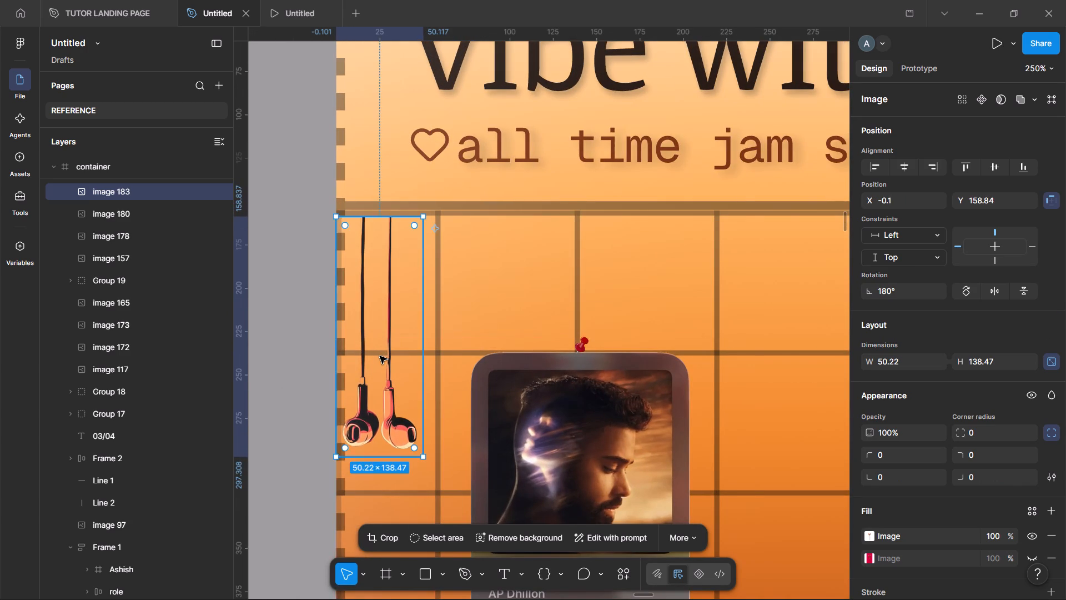
scroll(380, 356, up, 7)
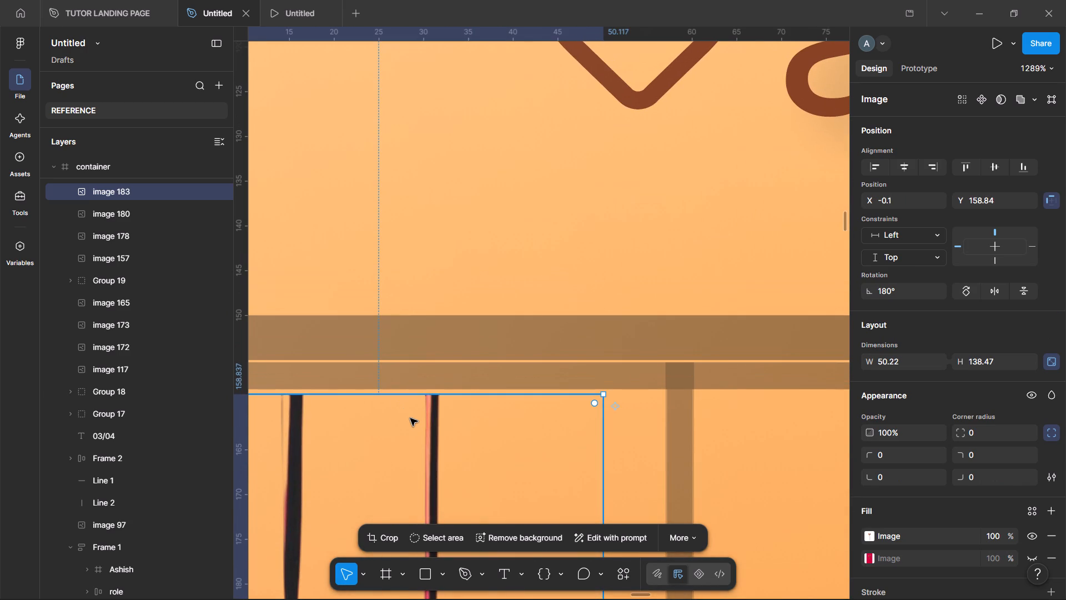
drag(410, 418, 411, 413)
scroll(412, 328, right, 2)
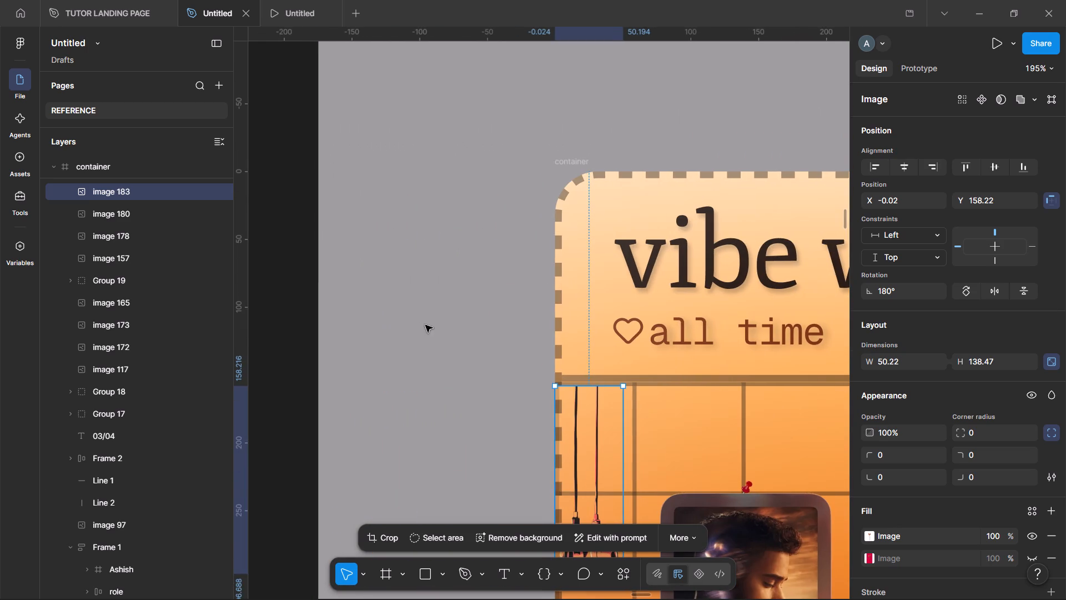
click(285, 292)
Nudge the orange earphones right along the header line to about X 23, between the card's edge and the first song player.
scroll(285, 292, down, 4)
scroll(285, 292, up, 2)
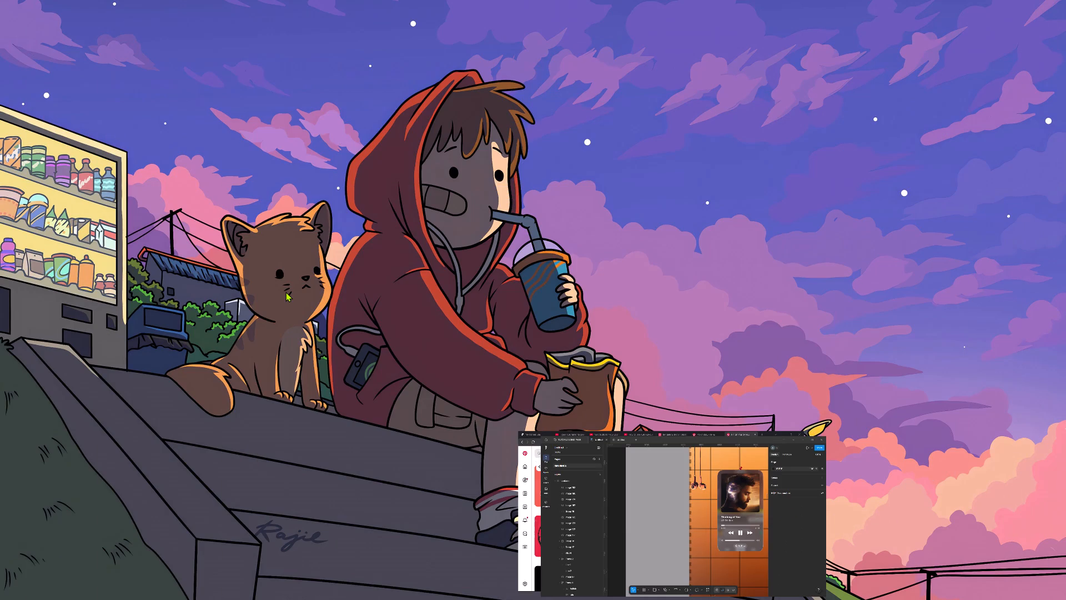
key(alt+Tab)
scroll(613, 239, up, 1)
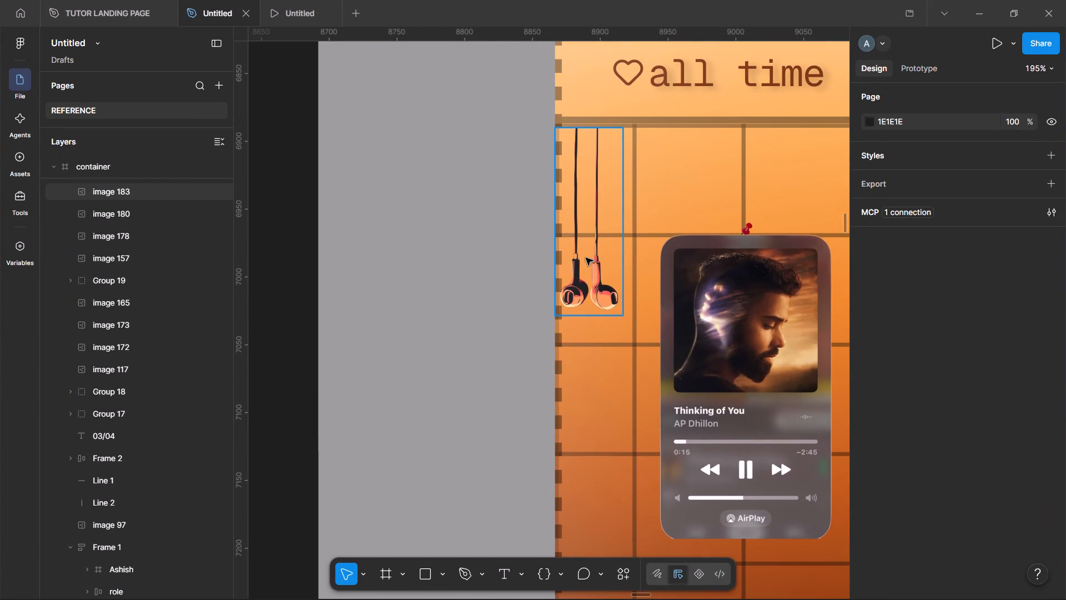
click(586, 258)
key(Right)
key(Right)
key(Right)
key(Right)
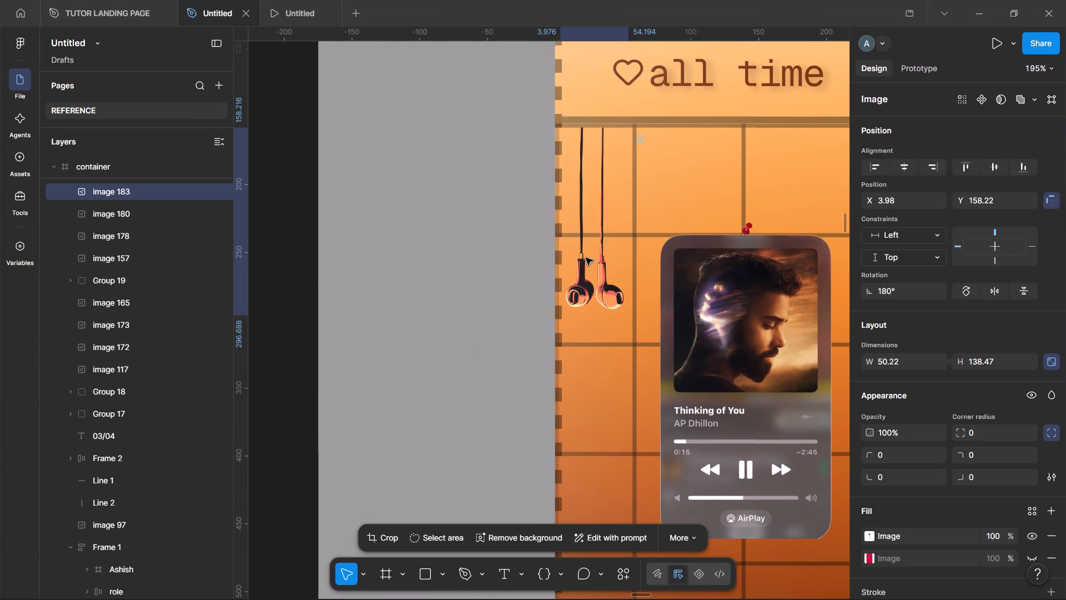
key(Right)
key(Right)
key(Right)
key(Right)
key(Right)
key(Right)
key(Right)
key(Right)
key(Right)
key(Right)
key(Right)
key(Right)
key(Right)
key(Right)
key(Right)
key(Right)
key(Right)
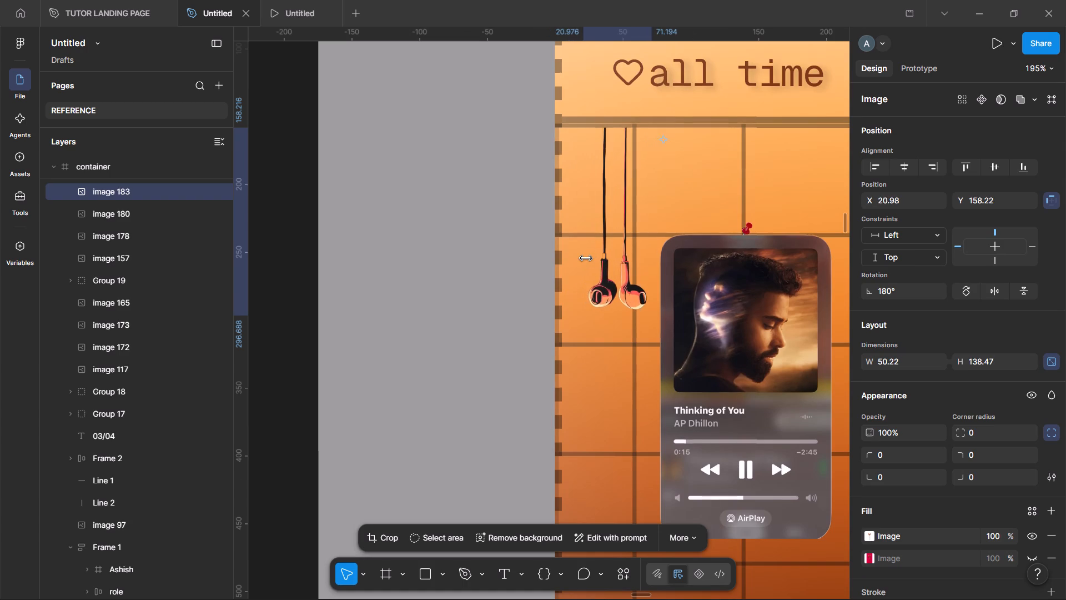
key(Right)
key(Right)
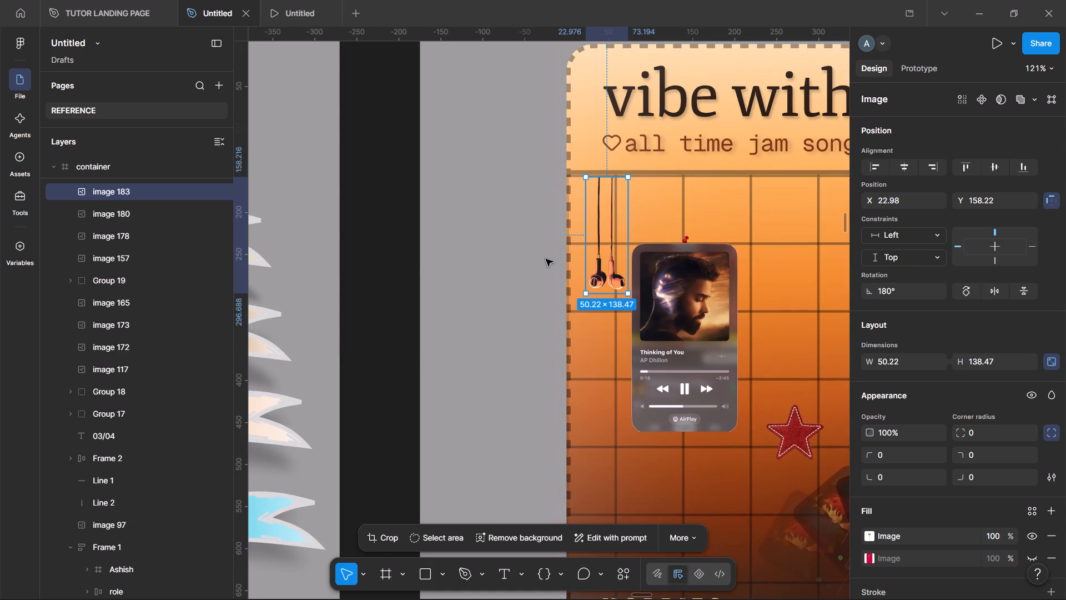
click(364, 268)
Switch to the prototype preview and page through the presentation frames around the music card to review them.
click(283, 0)
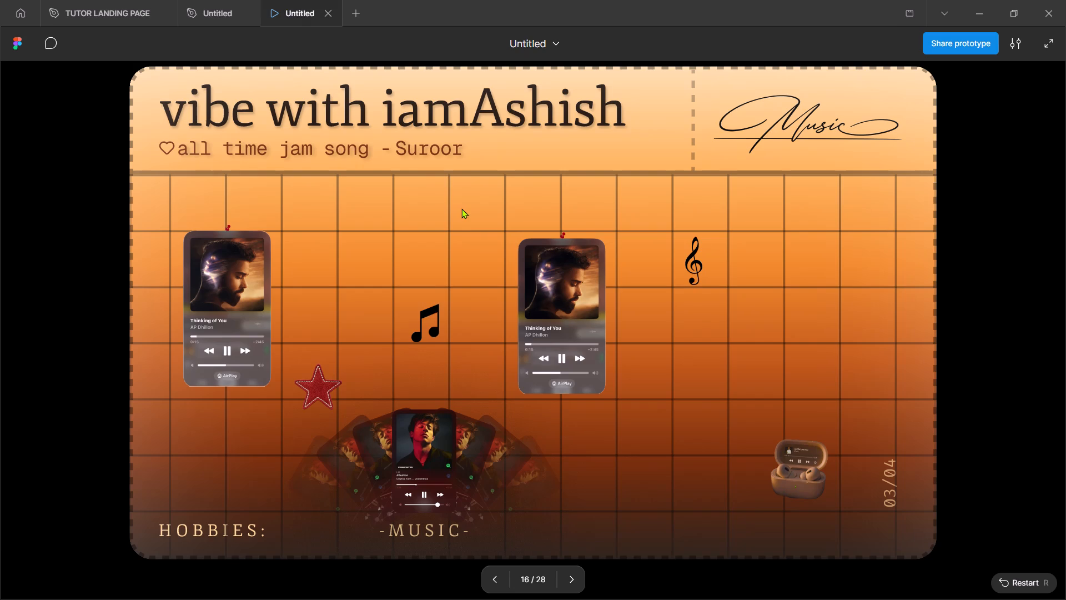
key(Left)
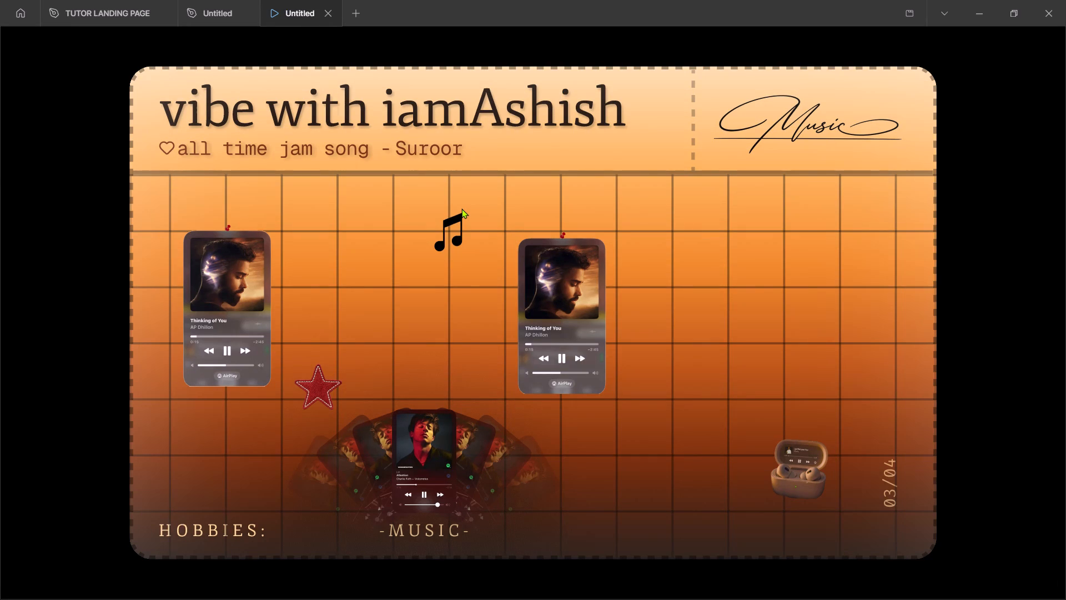
key(Right)
key(Right)
key(Right)
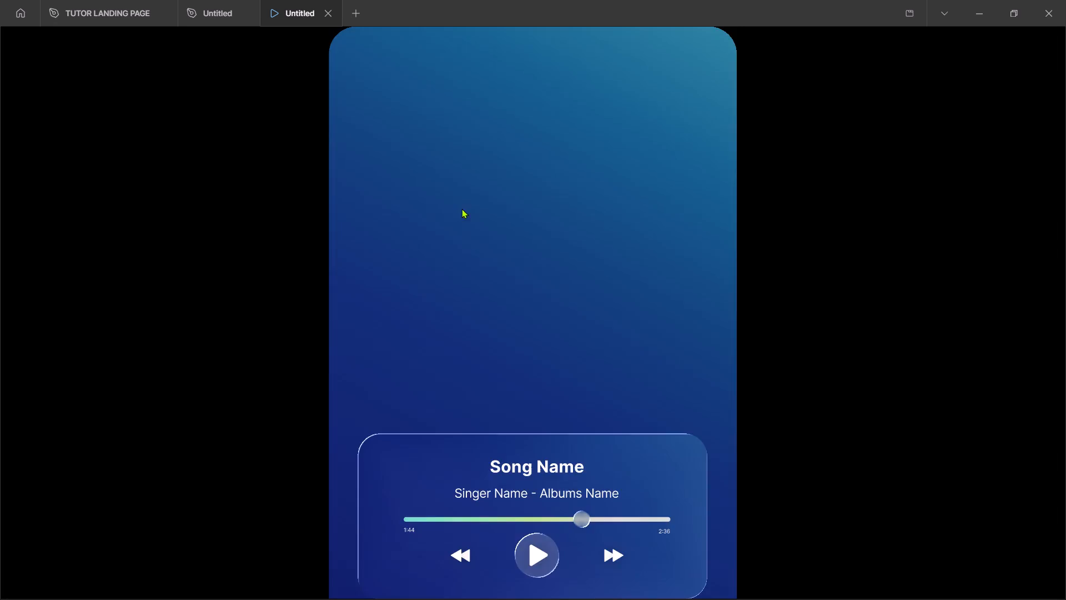
key(Right)
key(Right)
key(Right)
key(Right)
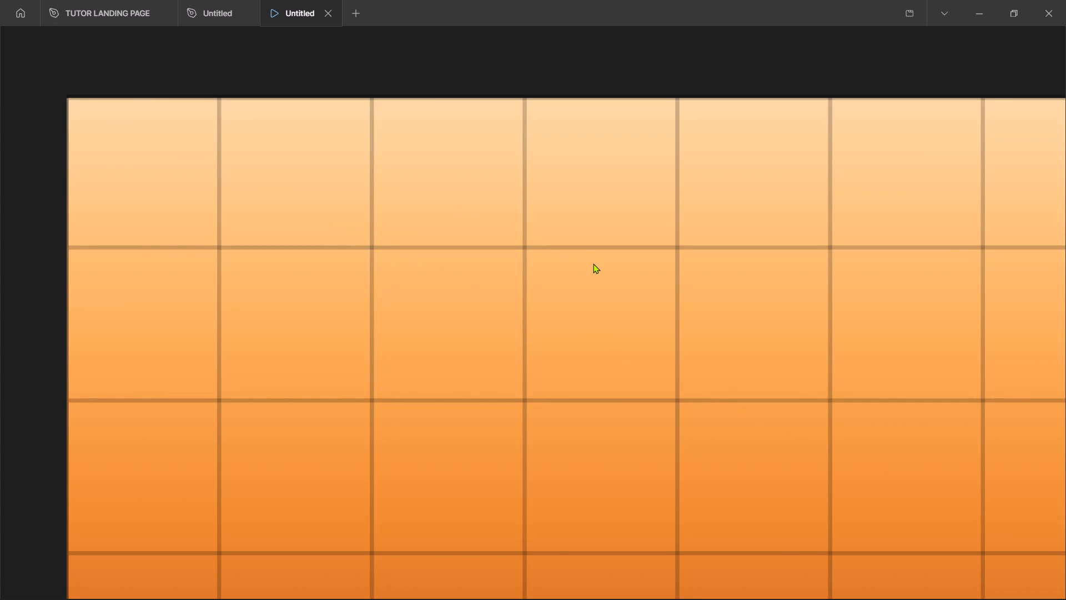
key(Right)
key(Right)
key(Right)
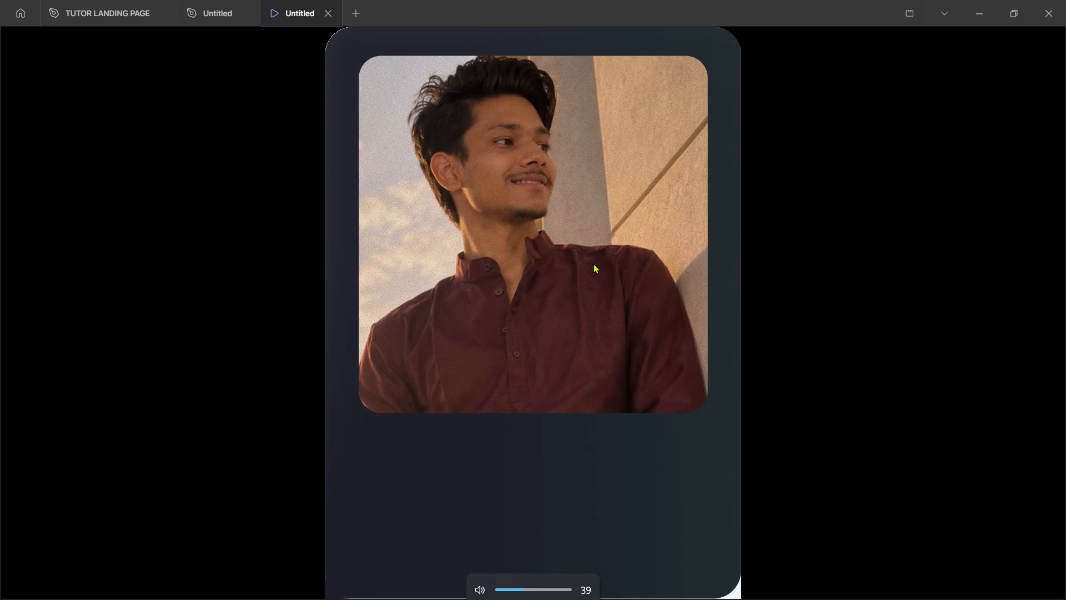
key(Right)
key(Right)
key(Right)
key(Right)
key(Left)
key(Left)
key(Left)
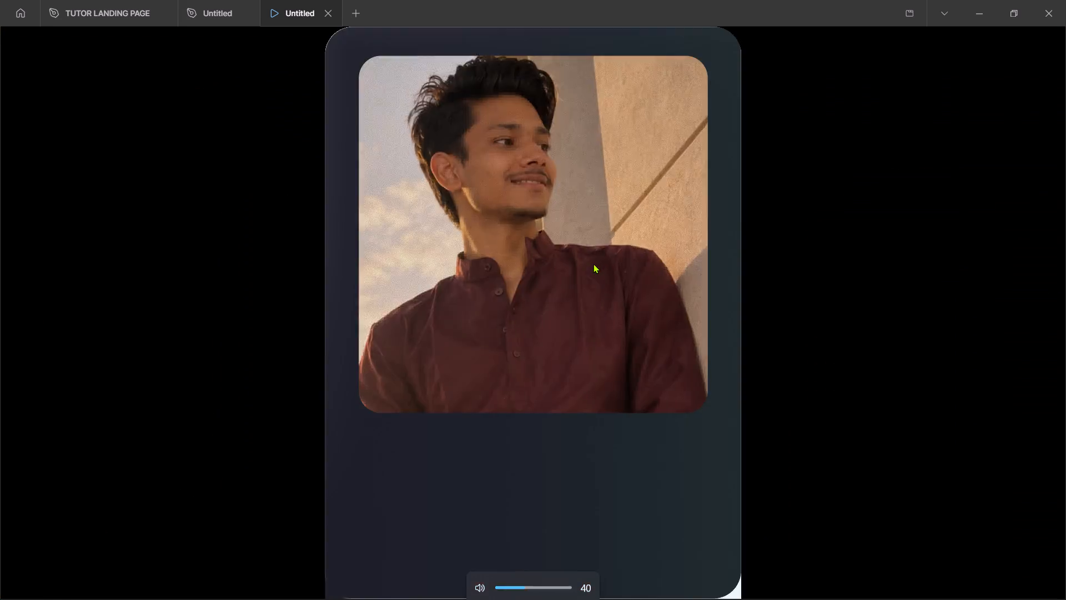